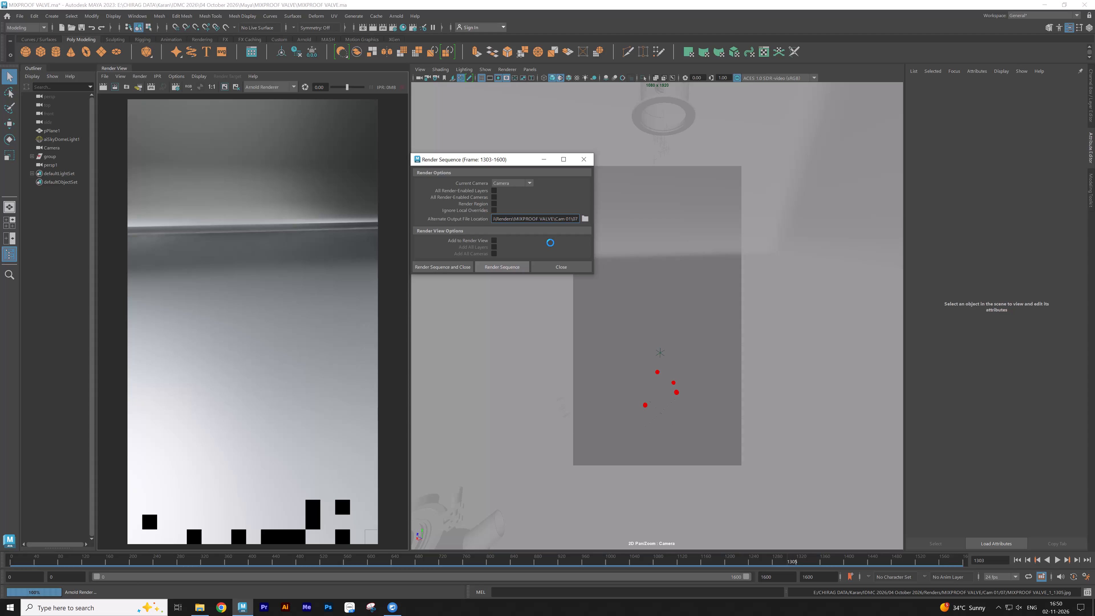
Switch to After Effects and open the recent project IDMC DIWALI.aep.
{"action": "left_click", "coordinate": [97, 607]}
{"action": "left_click", "coordinate": [103, 380]}
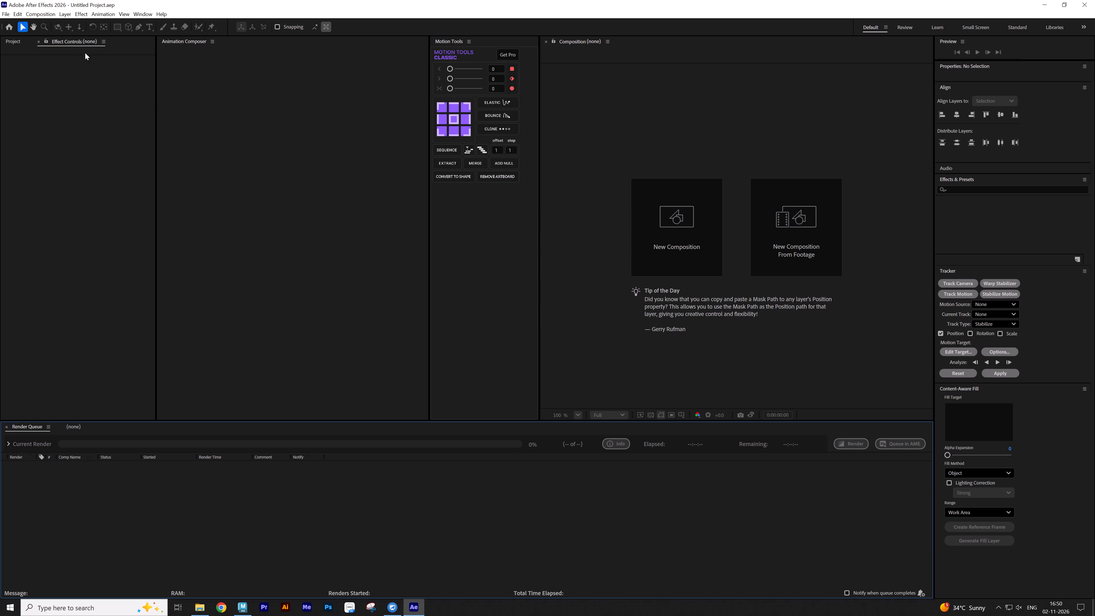
{"action": "left_click", "coordinate": [3, 13]}
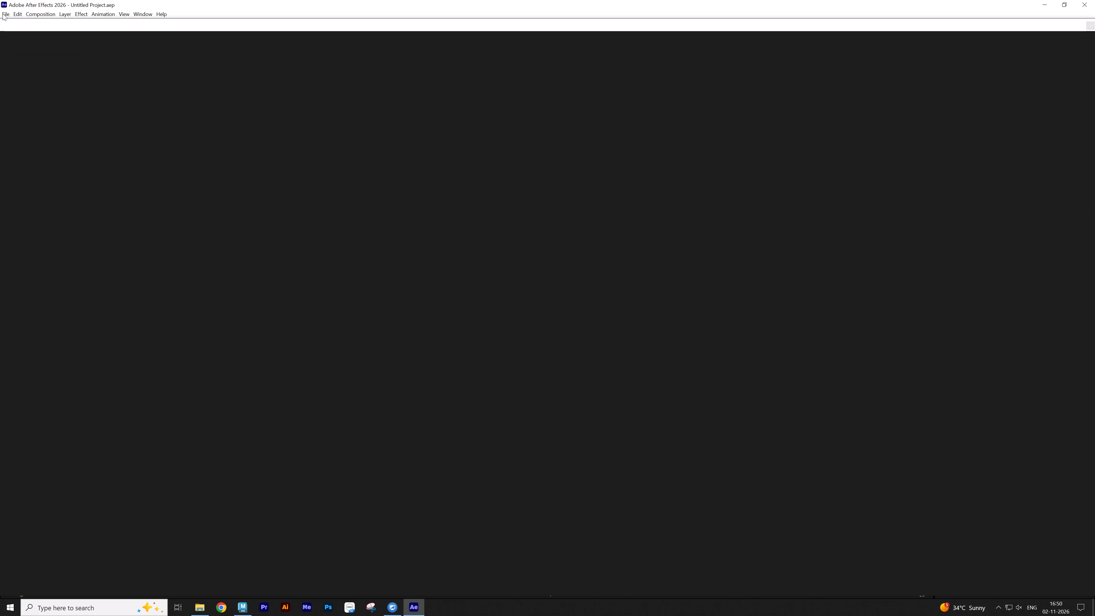
{"action": "left_click", "coordinate": [162, 50]}
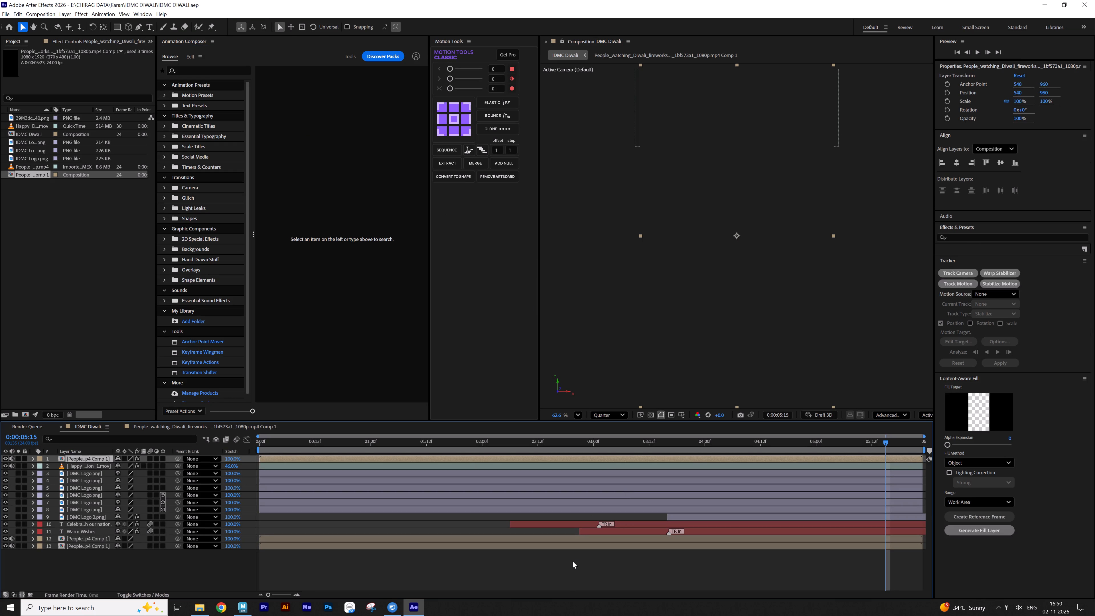
Hide the three IDMC Logo.png layers numbered 3 to 5 in the IDMC Diwali composition.
{"action": "left_click", "coordinate": [573, 561]}
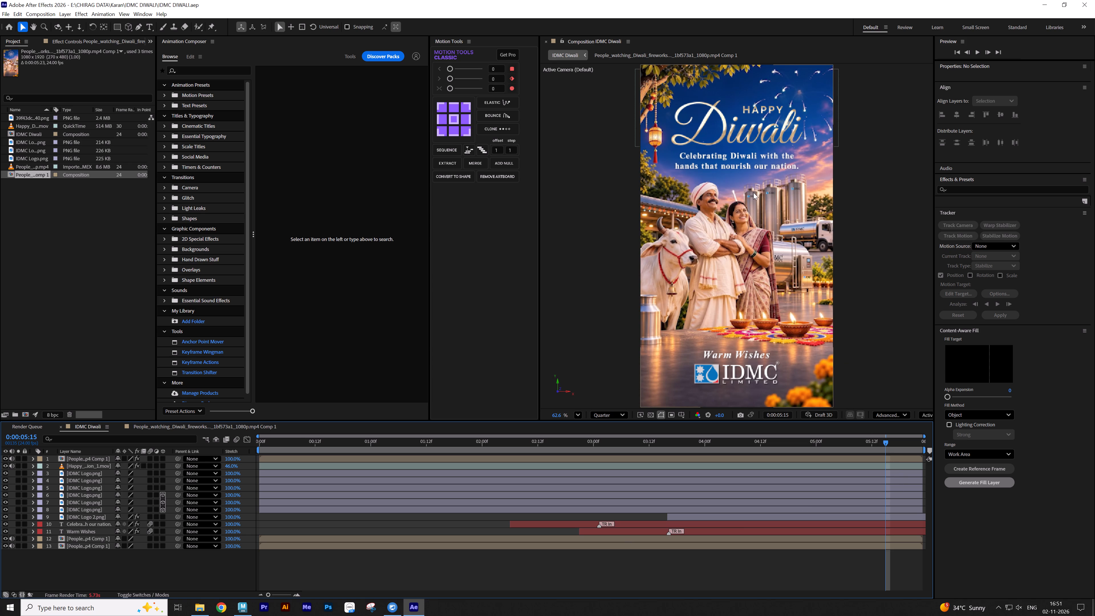
{"action": "left_click", "coordinate": [734, 501]}
{"action": "left_click", "coordinate": [736, 498]}
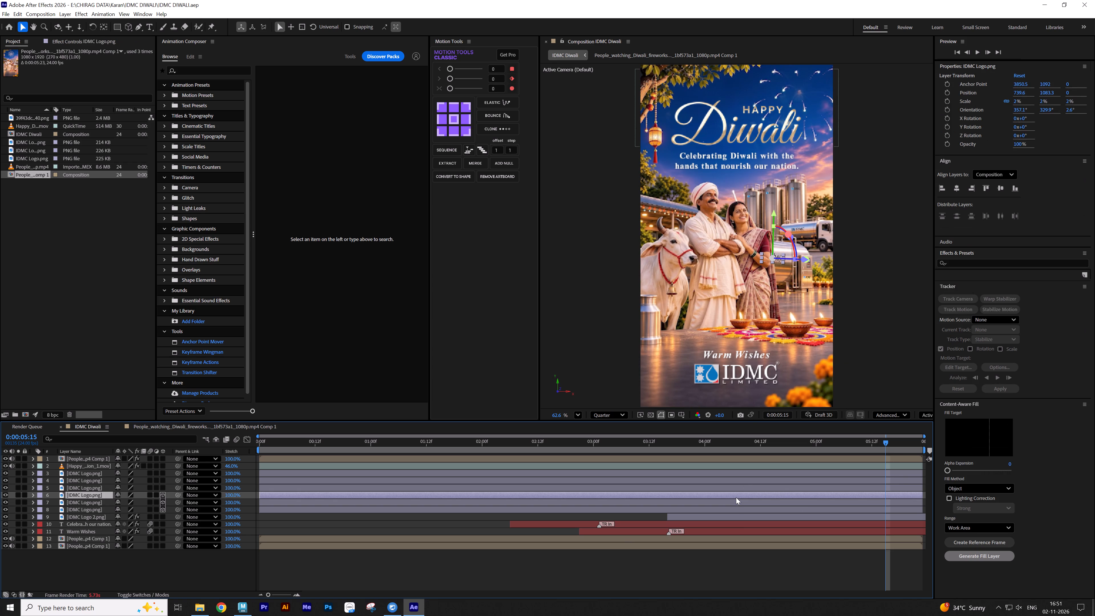
{"action": "left_click", "coordinate": [737, 489]}
{"action": "left_click", "coordinate": [740, 483], "text": "ctrl"}
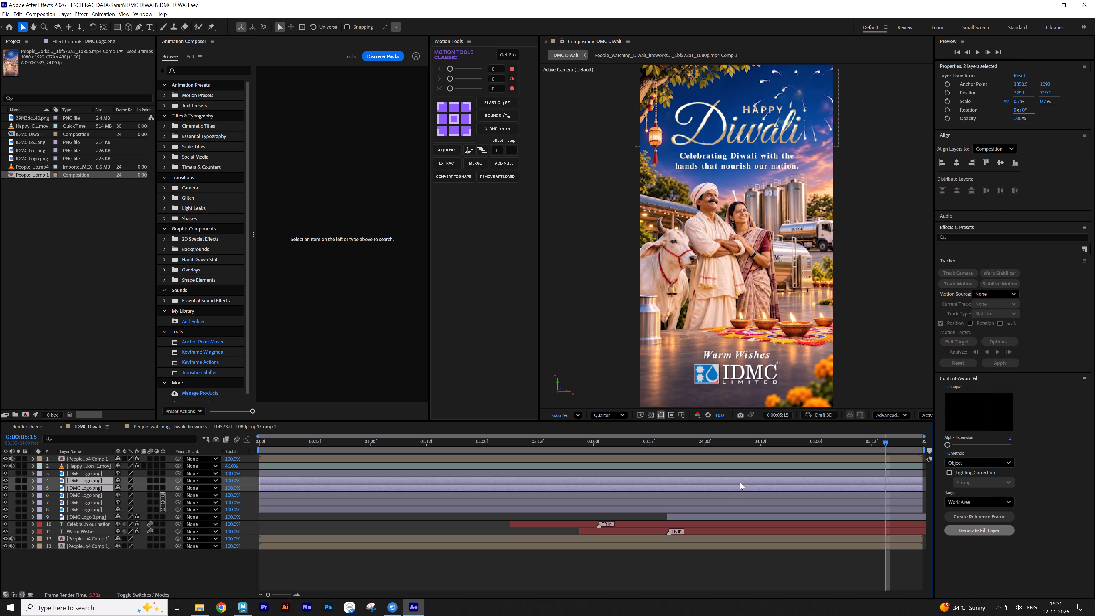
{"action": "left_click", "coordinate": [743, 475], "text": "ctrl"}
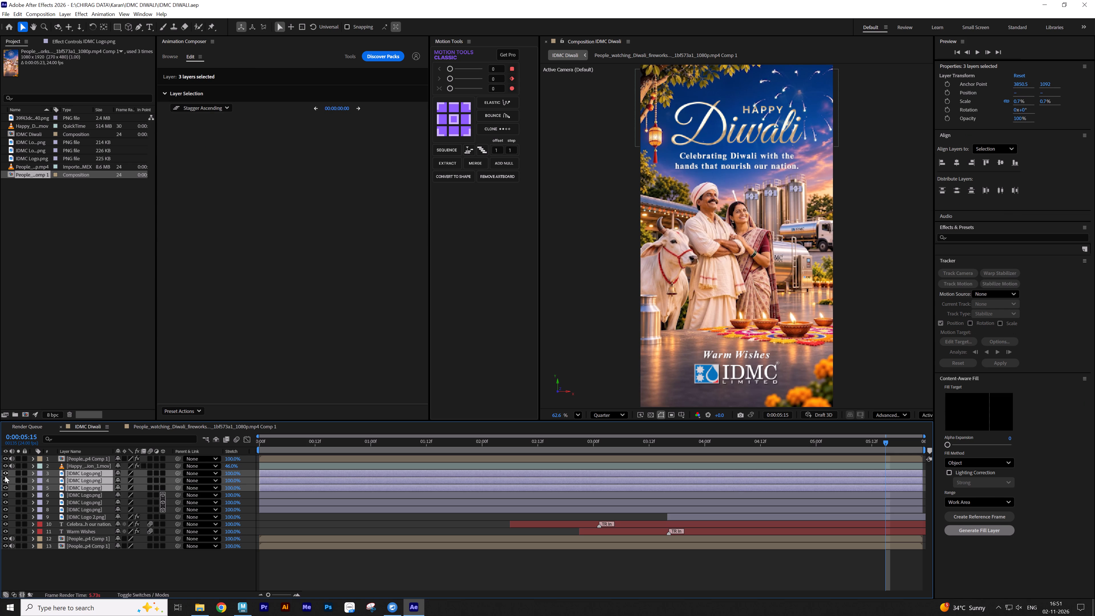
{"action": "left_click", "coordinate": [5, 475]}
{"action": "left_click", "coordinate": [43, 560]}
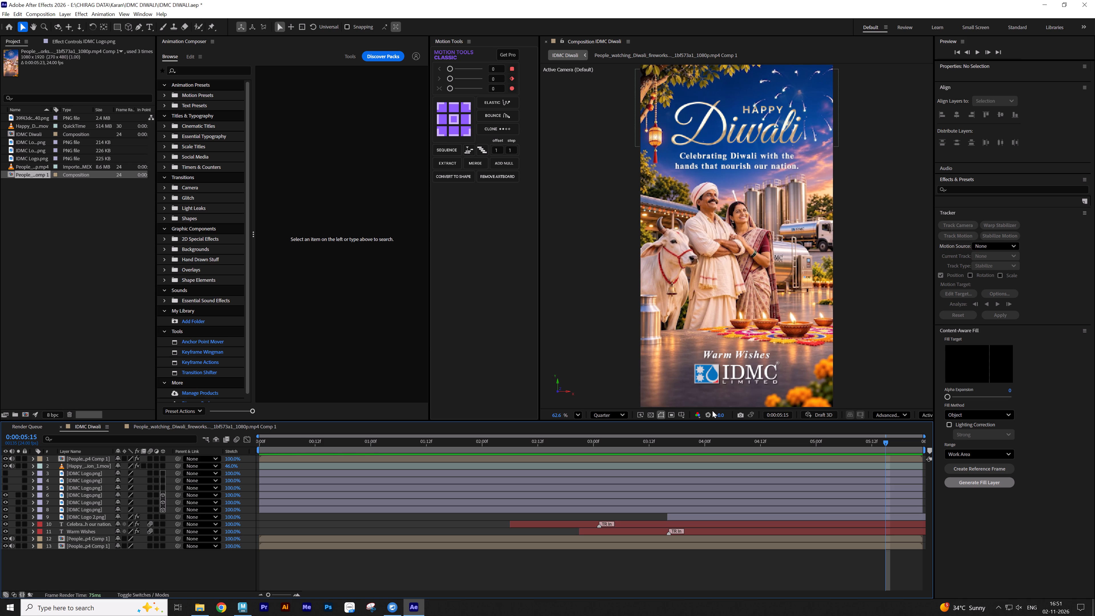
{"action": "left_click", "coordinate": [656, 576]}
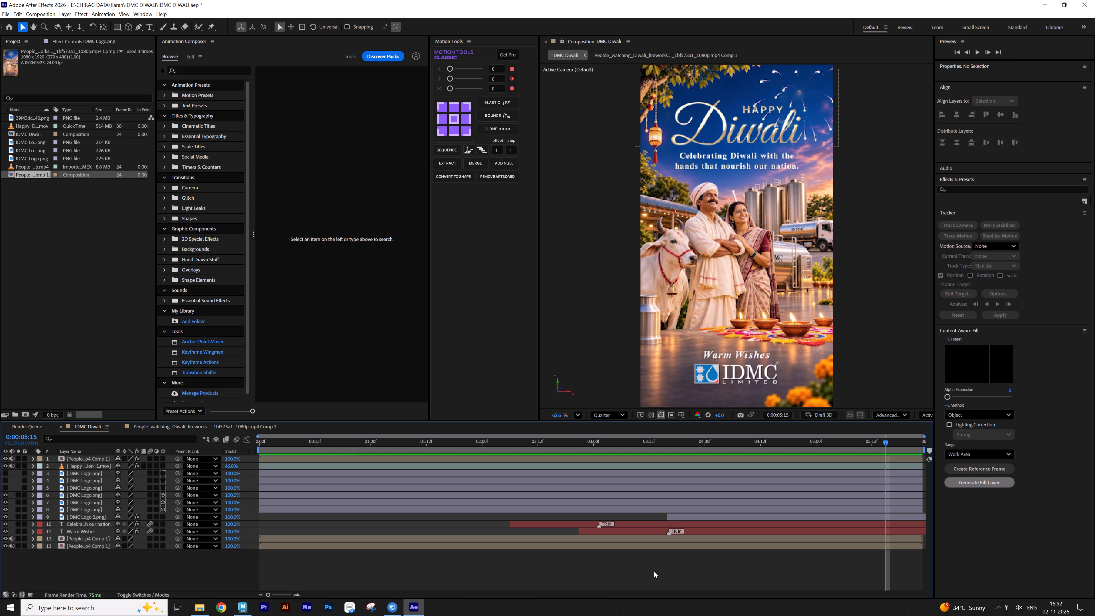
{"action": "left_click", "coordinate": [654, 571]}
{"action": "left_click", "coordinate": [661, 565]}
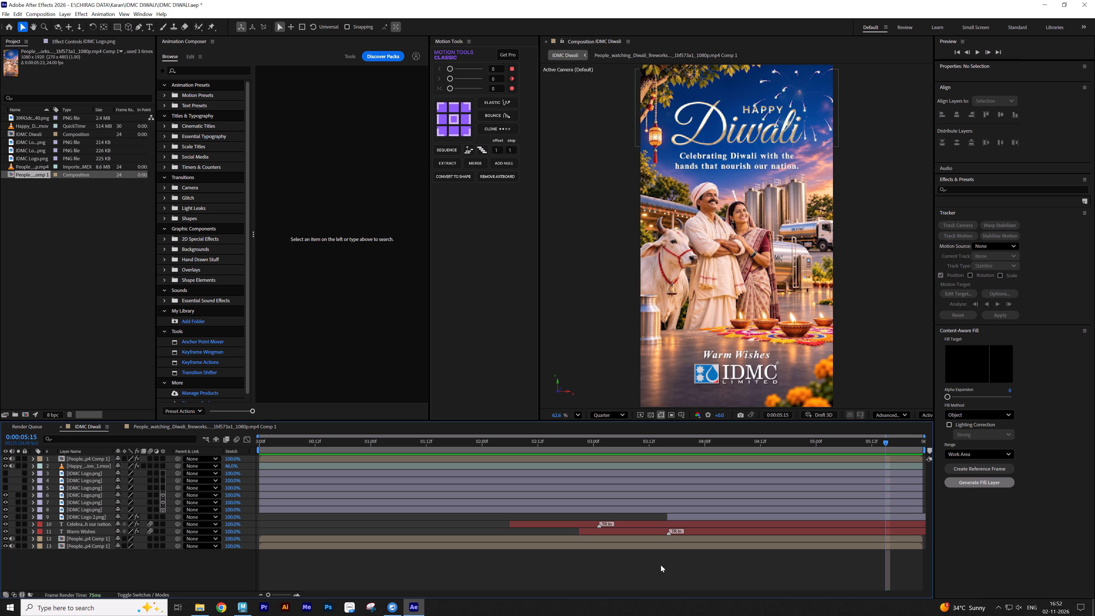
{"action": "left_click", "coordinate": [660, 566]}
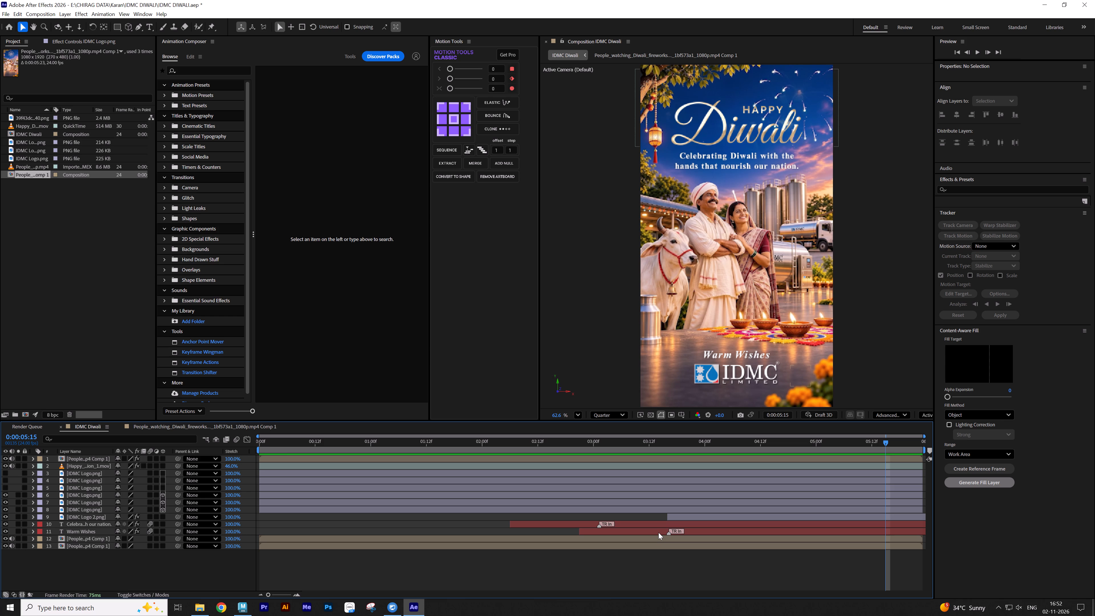
Change the text layer's wording from "Warm Wishes" to "Best Wishes" and return to the Selection tool.
{"action": "double_click", "coordinate": [658, 532]}
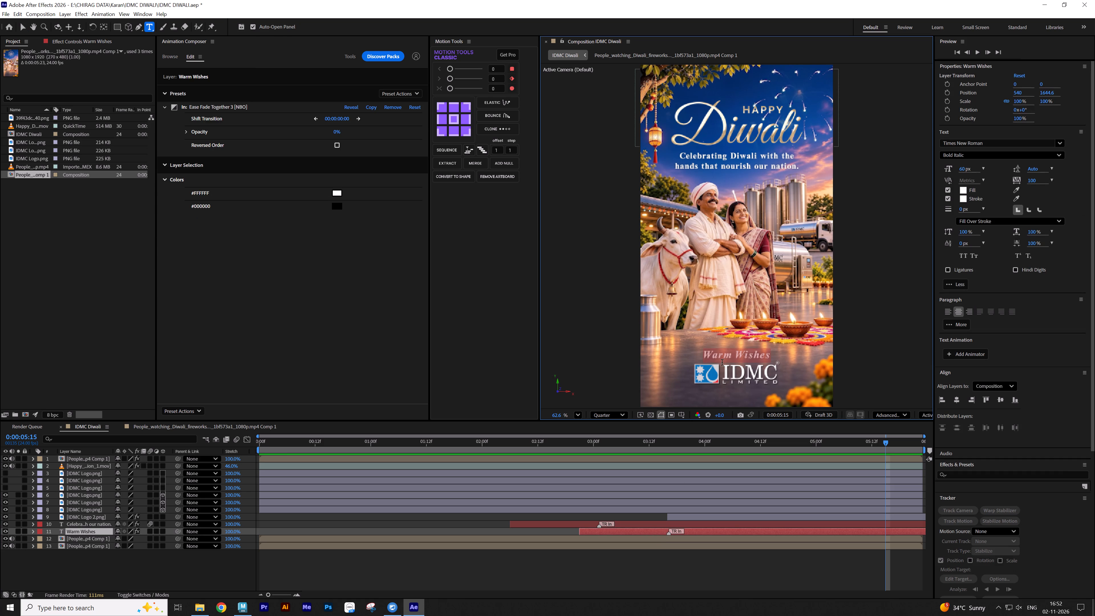
{"action": "left_click_drag", "start_coordinate": [731, 356], "coordinate": [704, 358]}
{"action": "type", "text": "Best"}
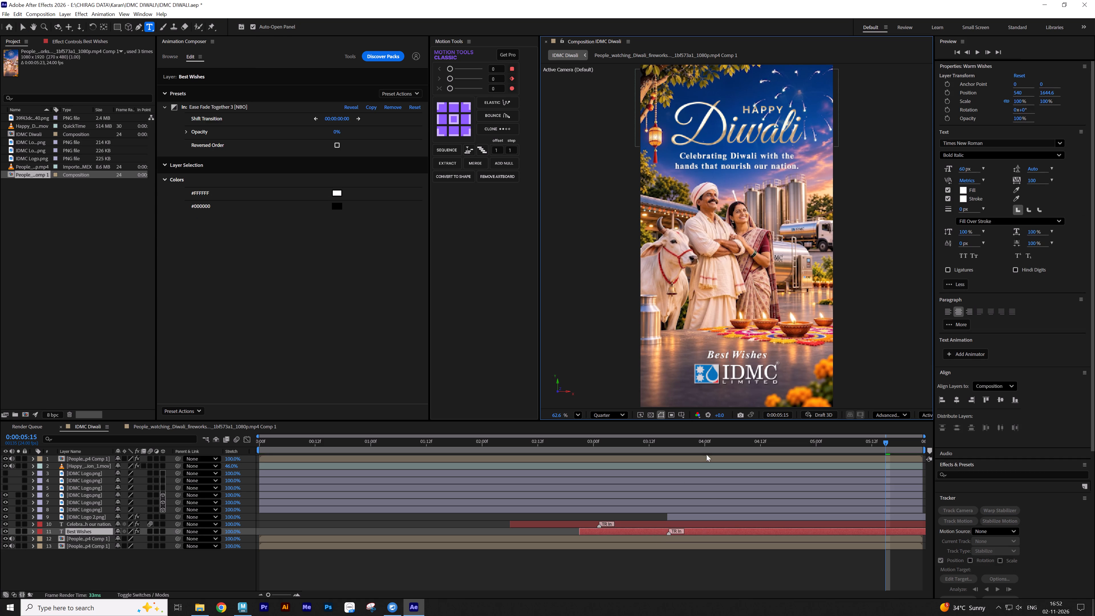
{"action": "left_click", "coordinate": [699, 566]}
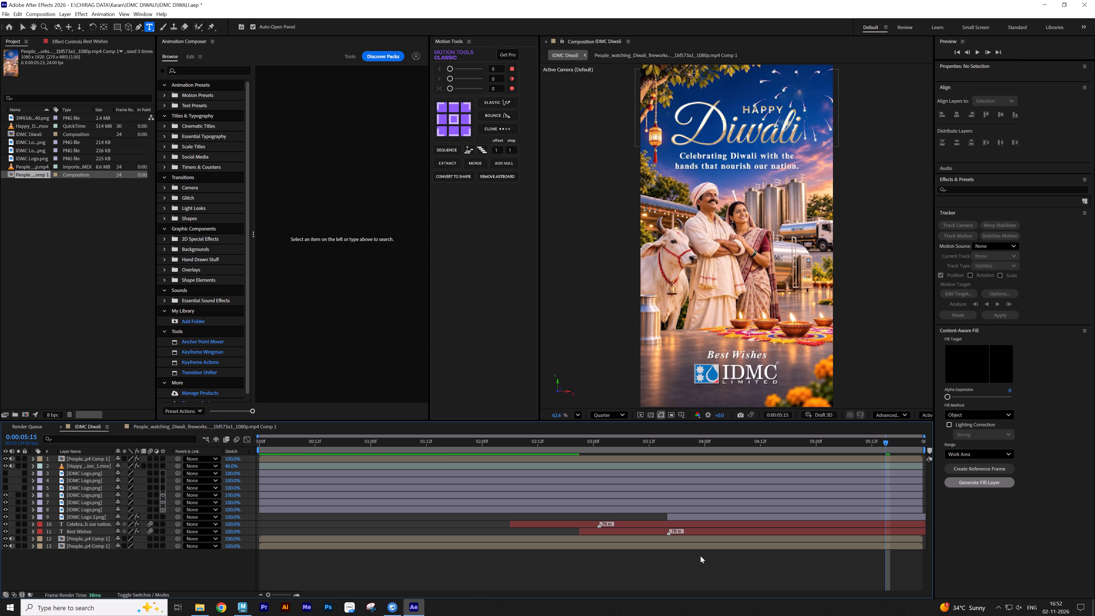
{"action": "left_click", "coordinate": [696, 559]}
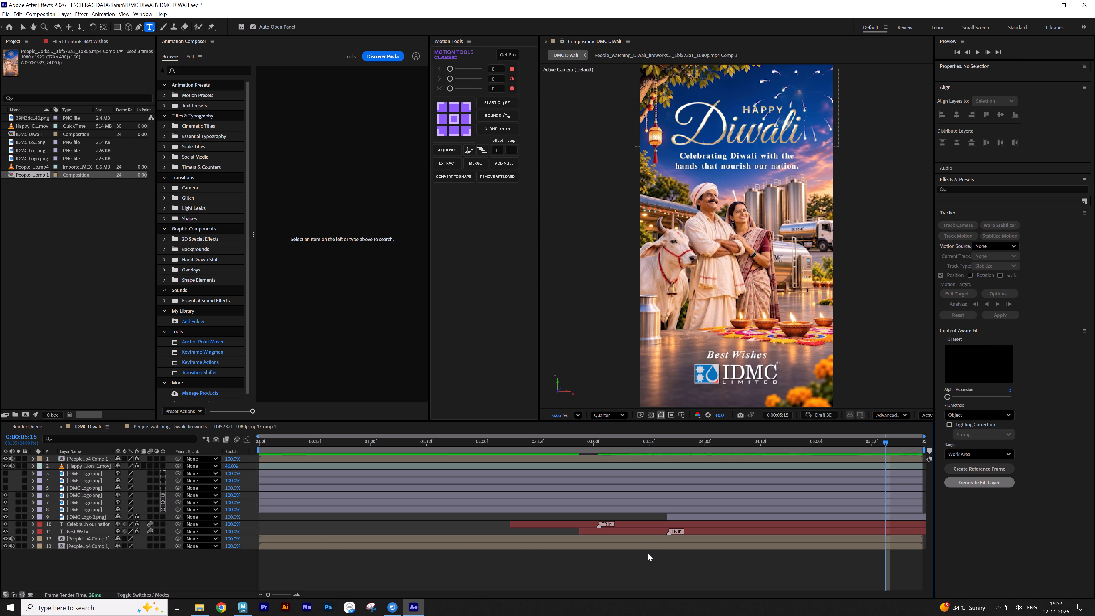
{"action": "left_click", "coordinate": [643, 565]}
{"action": "left_click", "coordinate": [25, 27]}
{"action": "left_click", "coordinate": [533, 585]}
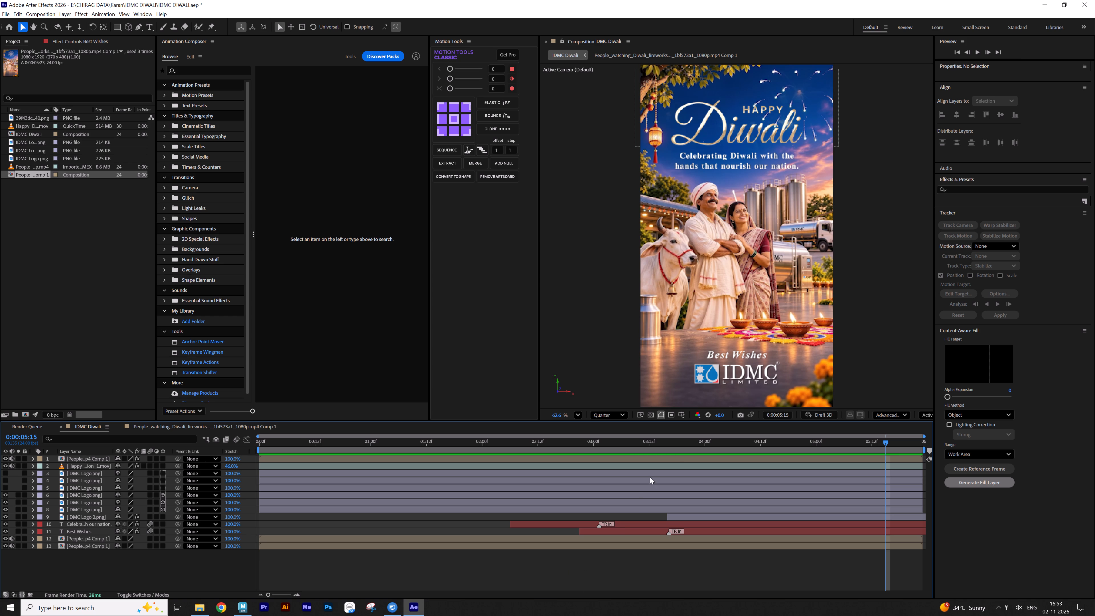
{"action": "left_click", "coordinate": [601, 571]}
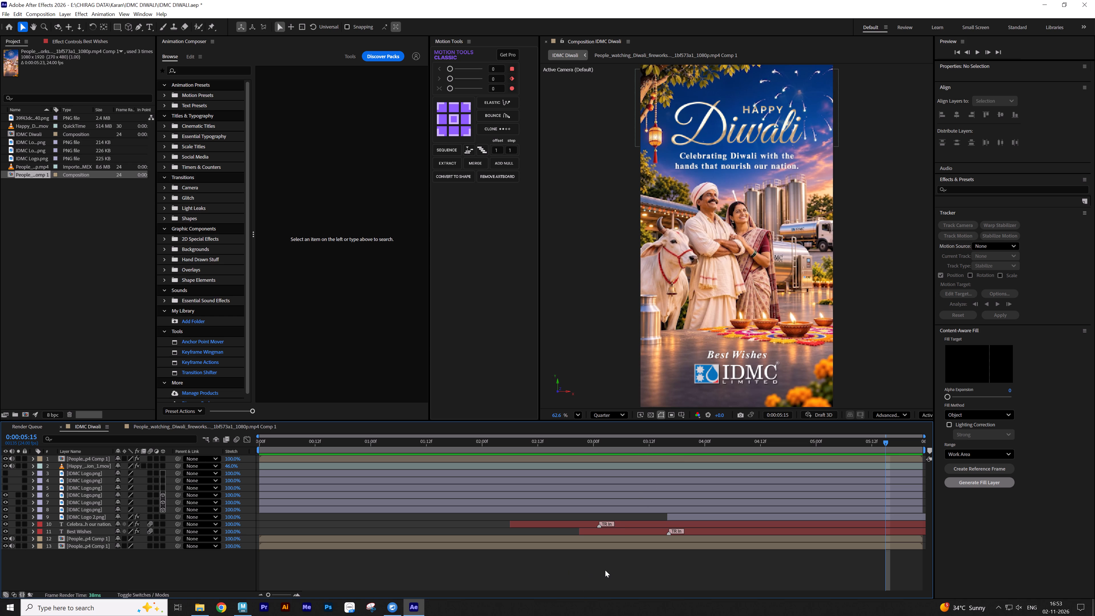
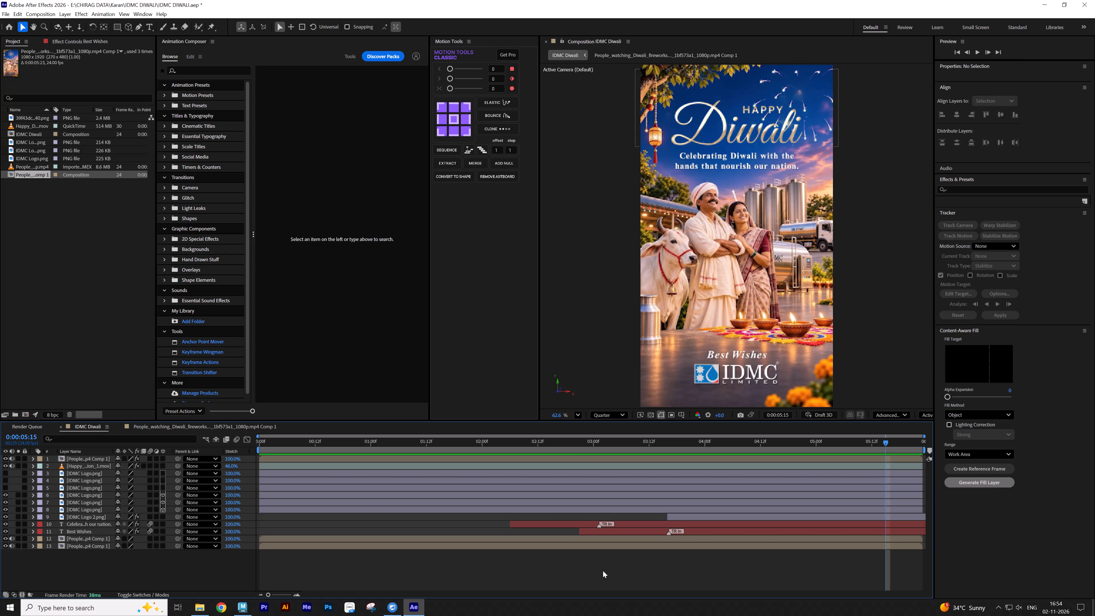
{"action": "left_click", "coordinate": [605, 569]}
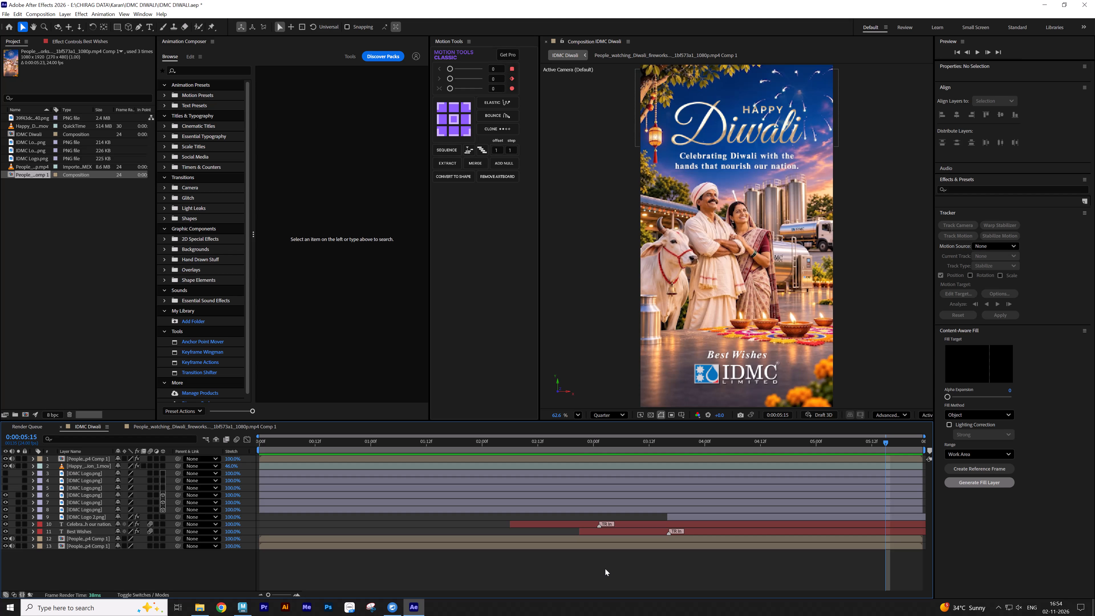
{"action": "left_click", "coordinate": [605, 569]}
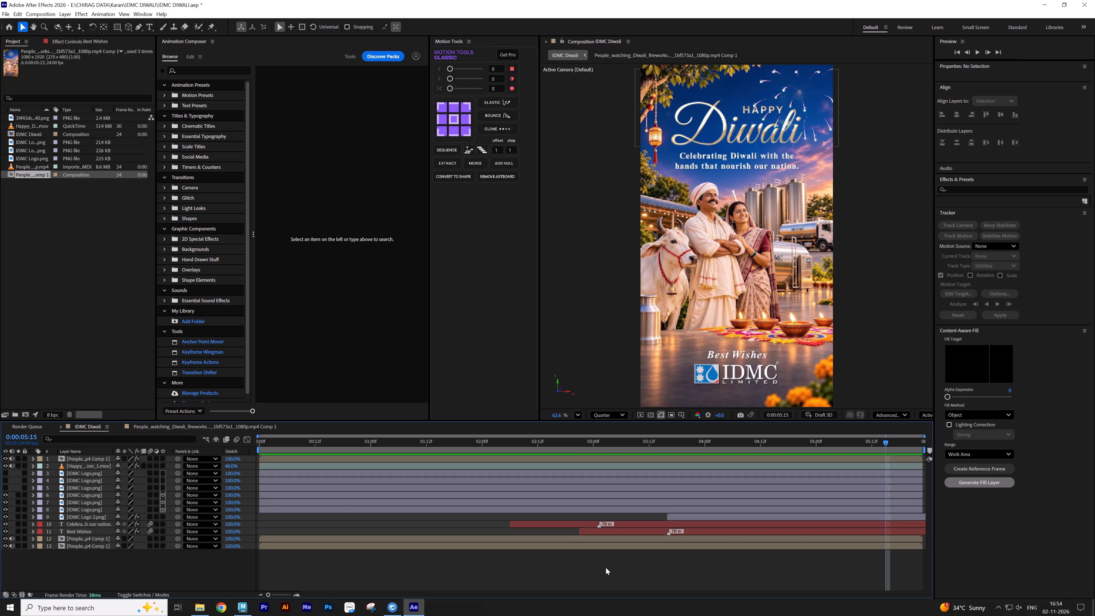
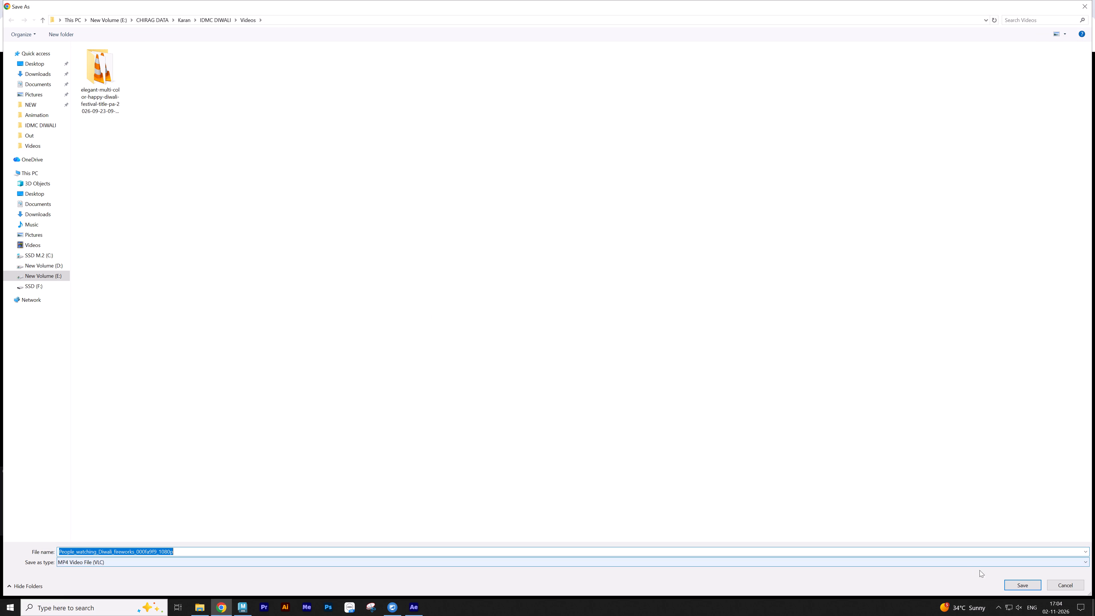
{"action": "left_click", "coordinate": [216, 20]}
{"action": "left_click", "coordinate": [446, 285]}
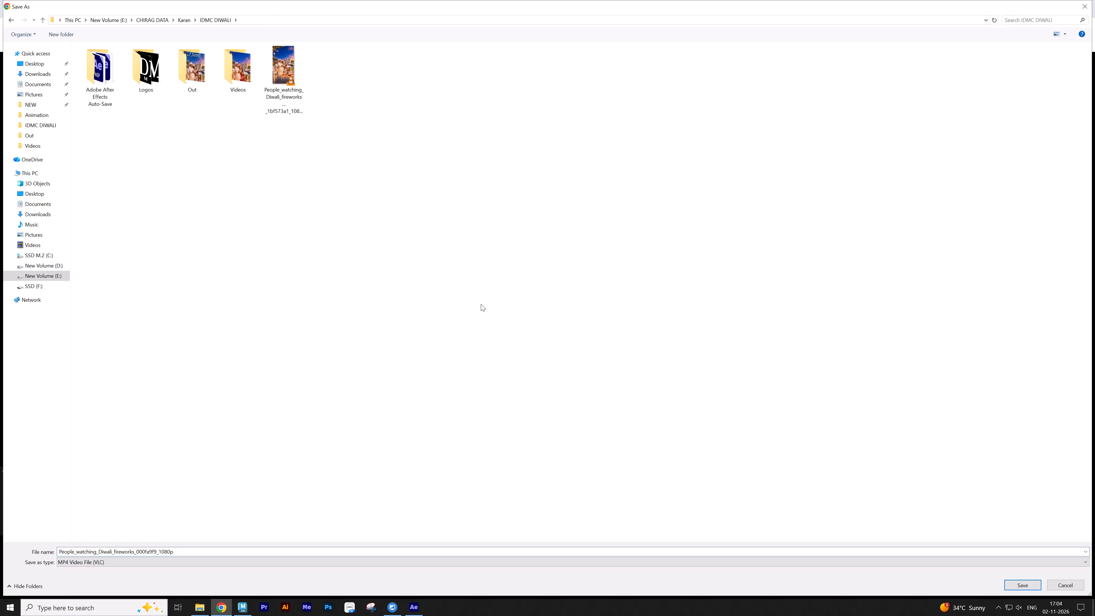
{"action": "left_click", "coordinate": [1026, 583]}
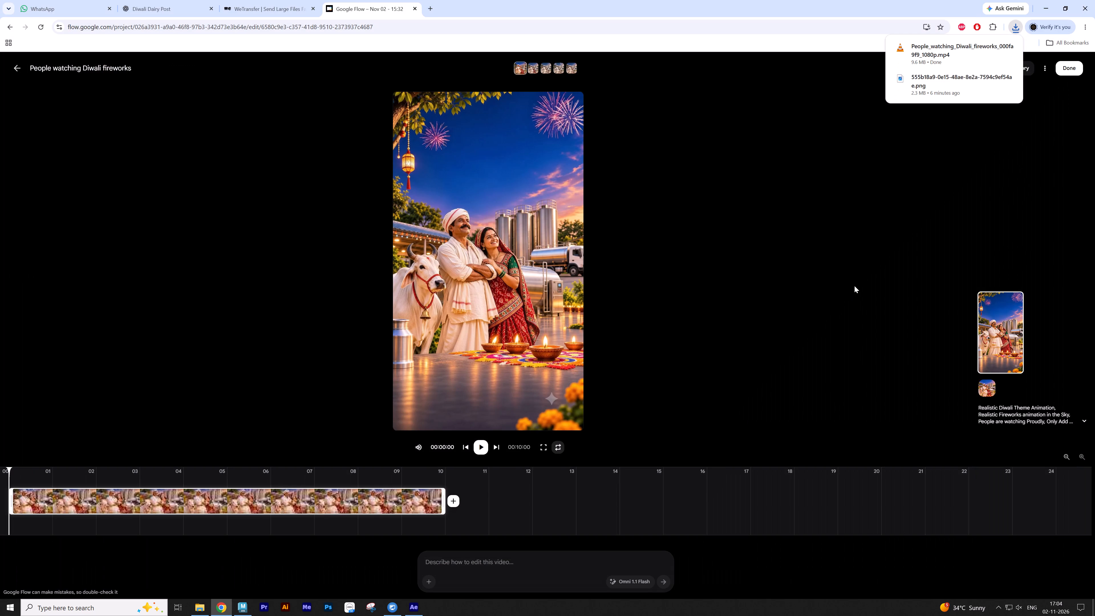
Show the downloaded video in its folder and import it into the After Effects precomp, above the existing video layer.
{"action": "key", "text": "ctrl+j"}
{"action": "left_click", "coordinate": [656, 120]}
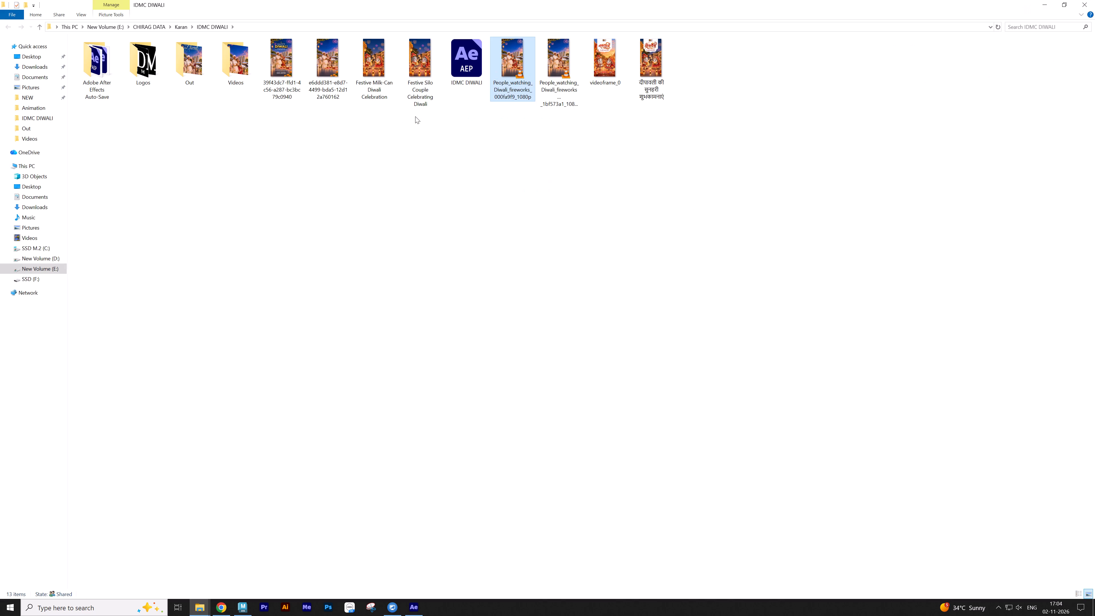
{"action": "left_click_drag", "start_coordinate": [514, 66], "coordinate": [401, 341]}
{"action": "key", "text": "alt+Tab"}
{"action": "key", "text": "alt+Tab"}
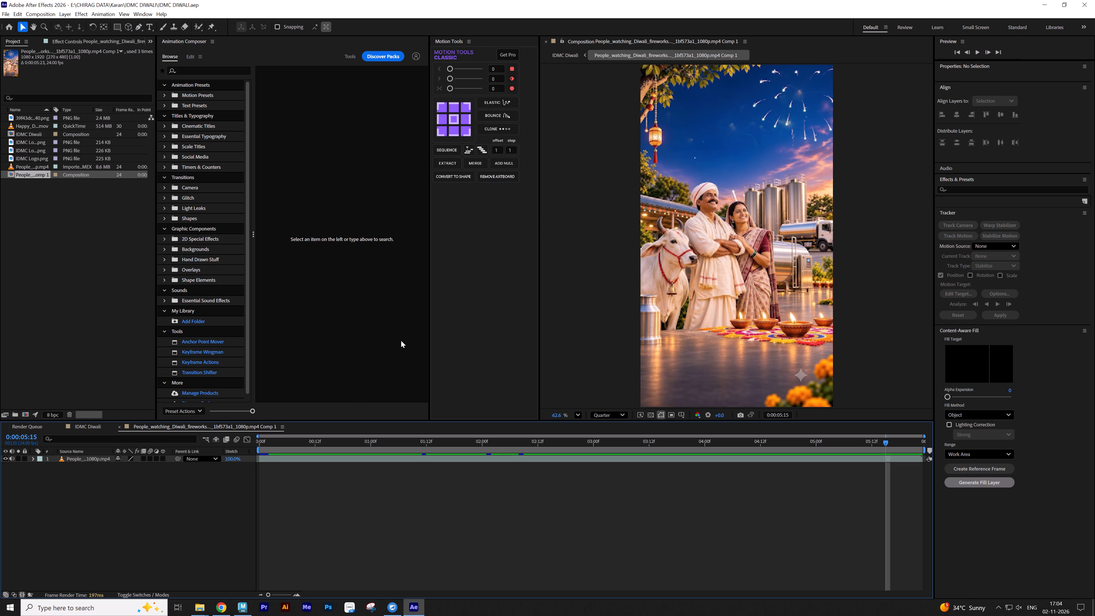
{"action": "left_click_drag", "start_coordinate": [401, 341], "coordinate": [203, 476]}
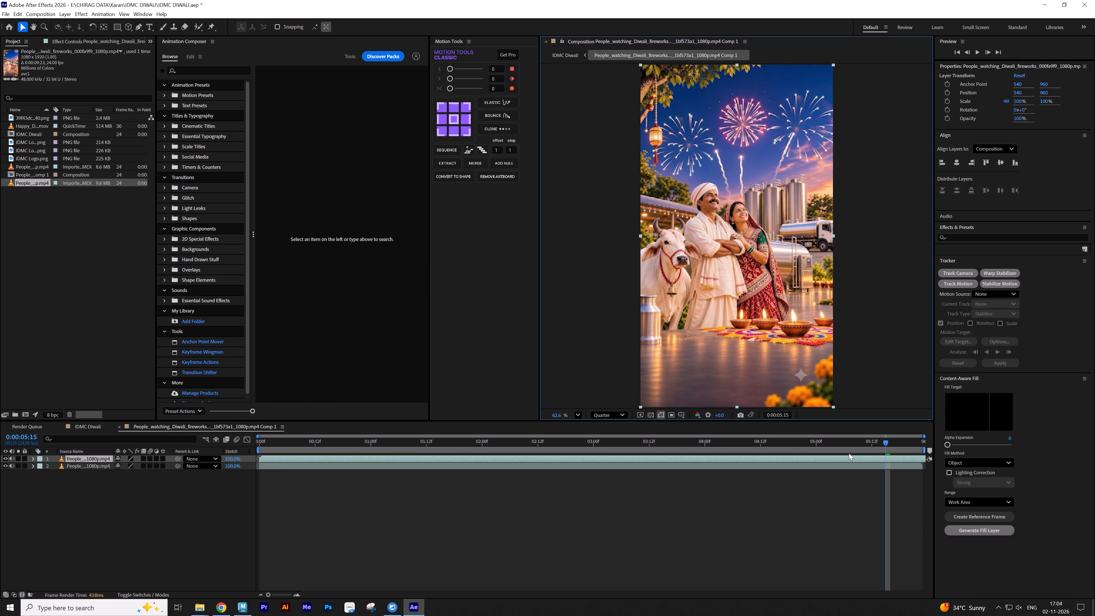
Fit the new video layer to the composition and align its end with the last frame at 0:00:05:22.
{"action": "left_click_drag", "start_coordinate": [895, 440], "coordinate": [959, 435]}
{"action": "key", "text": "ctrl+alt+f"}
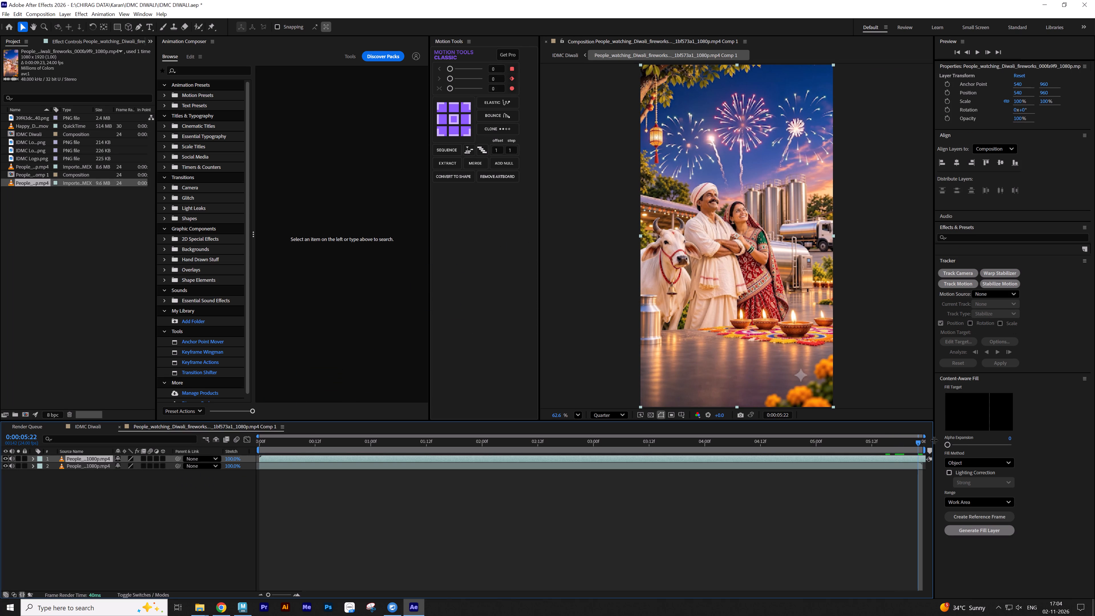
{"action": "key", "text": "bracketright"}
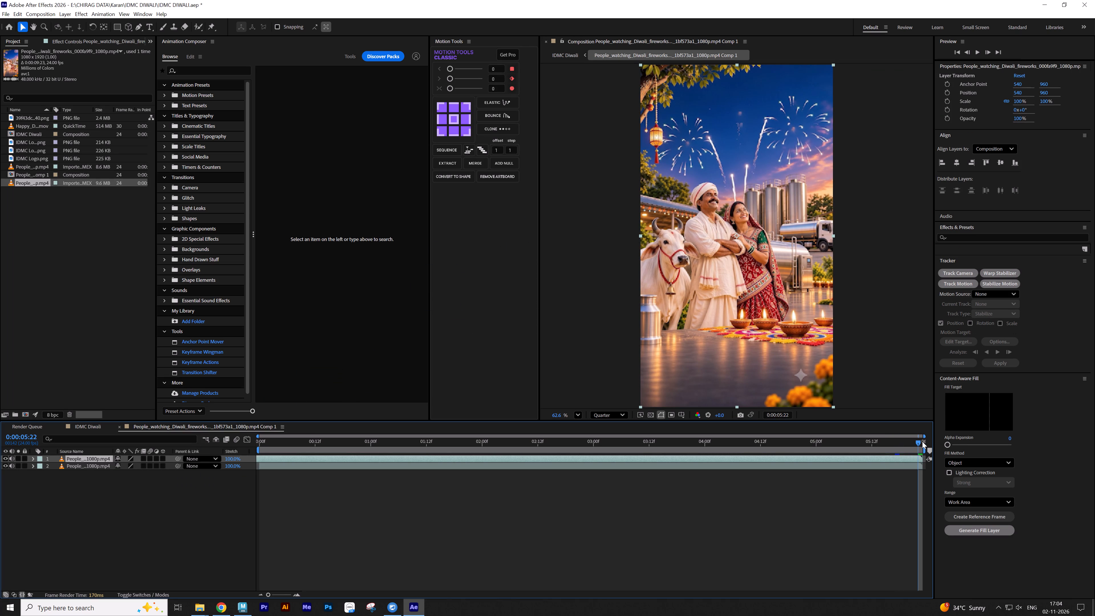
Scrub back through the precomp to the first frame and preview the new fireworks footage.
{"action": "left_click_drag", "start_coordinate": [907, 448], "coordinate": [503, 452]}
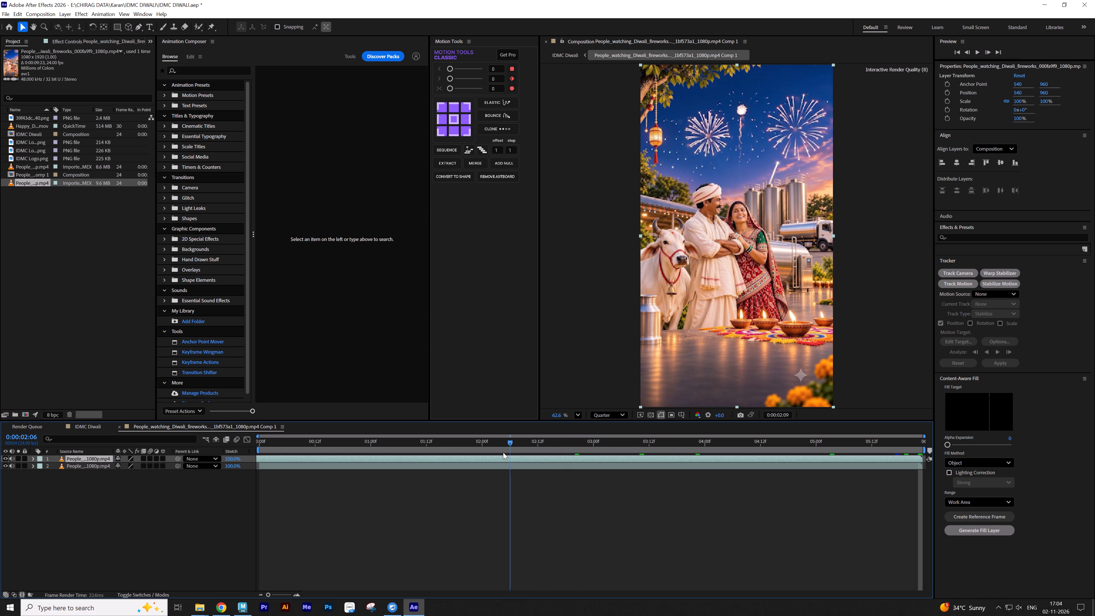
{"action": "left_click_drag", "start_coordinate": [503, 452], "coordinate": [290, 455]}
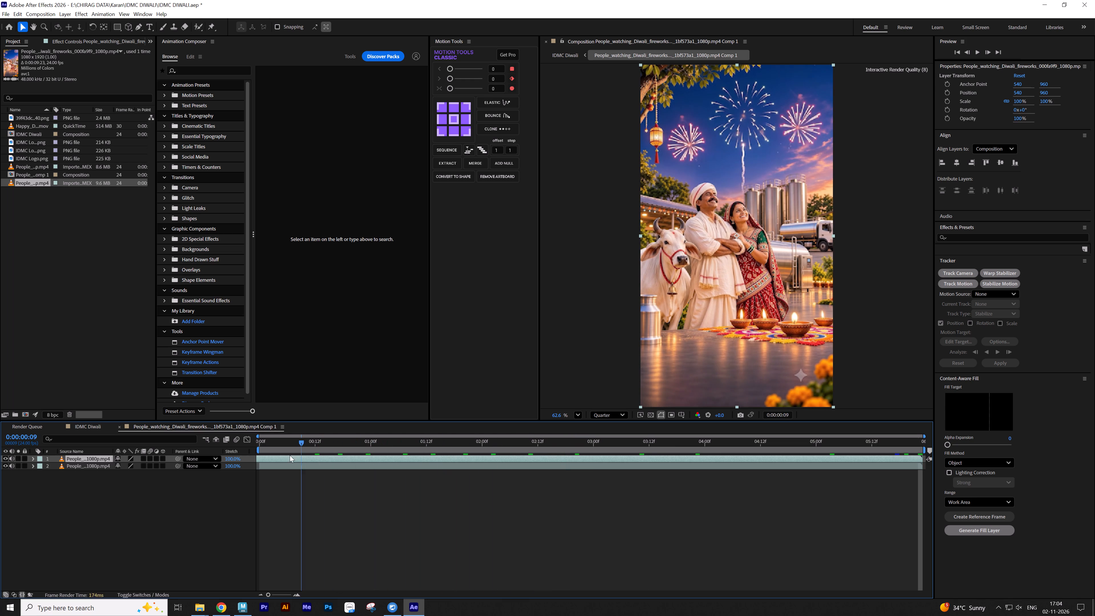
{"action": "left_click_drag", "start_coordinate": [290, 455], "coordinate": [178, 459]}
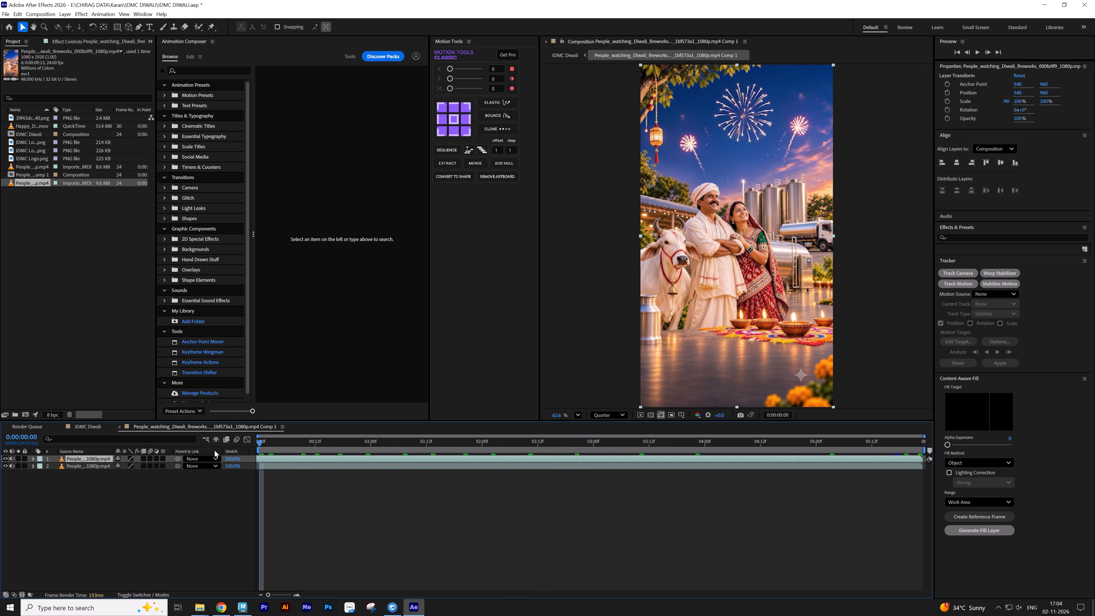
{"action": "key", "text": "space"}
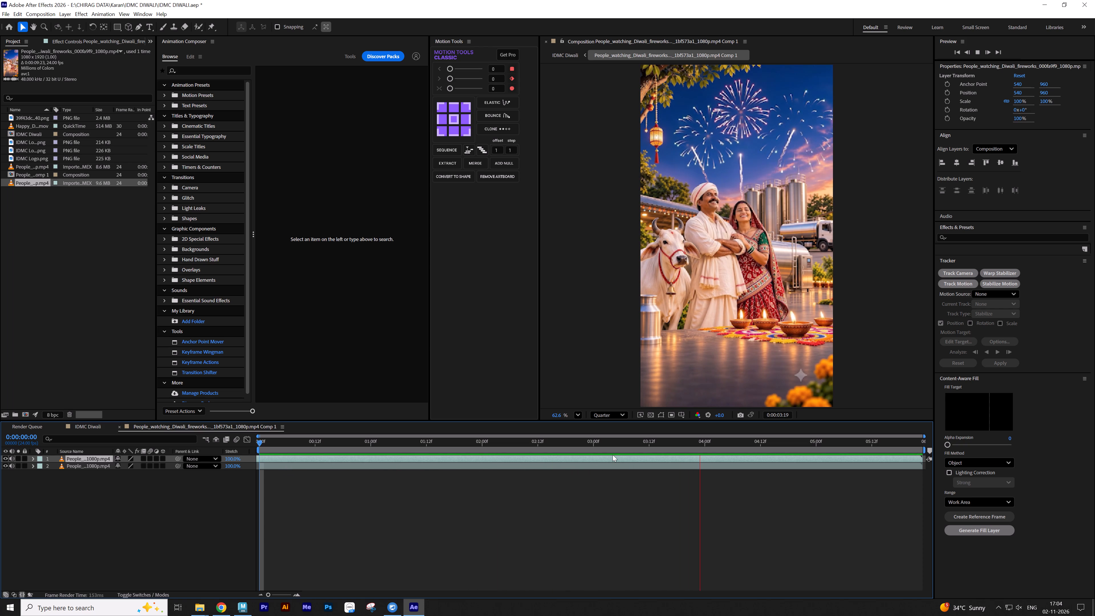
{"action": "key", "text": "space"}
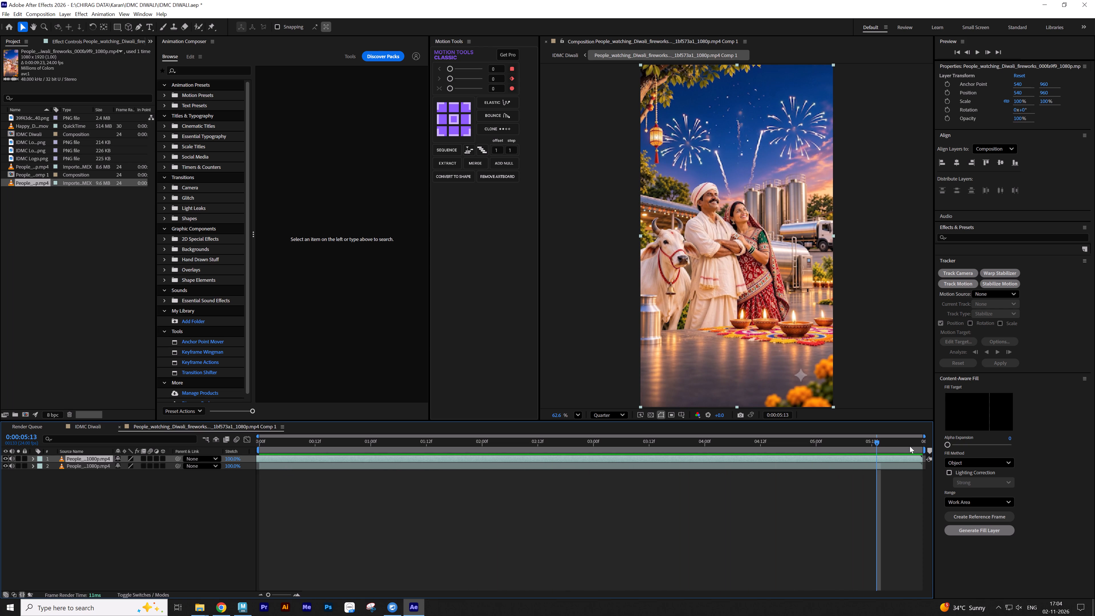
Return to the IDMC Diwali composition, preview the titles and logo over the new video, and save the project.
{"action": "left_click_drag", "start_coordinate": [910, 446], "coordinate": [71, 456]}
{"action": "key", "text": "Tab"}
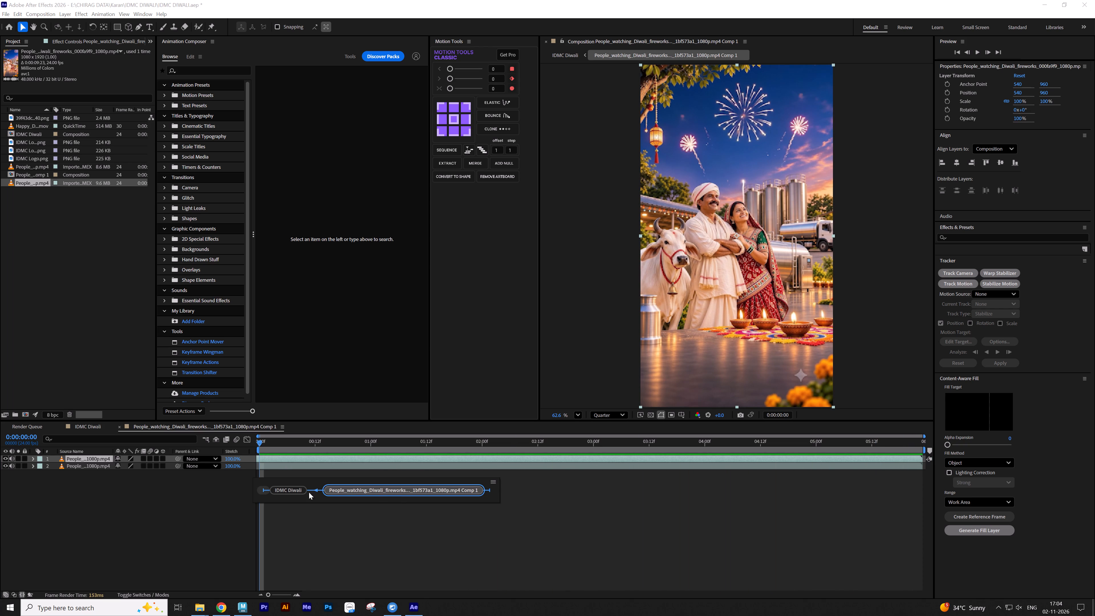
{"action": "left_click", "coordinate": [290, 493]}
{"action": "left_click", "coordinate": [317, 525]}
{"action": "type", "text": "ss"}
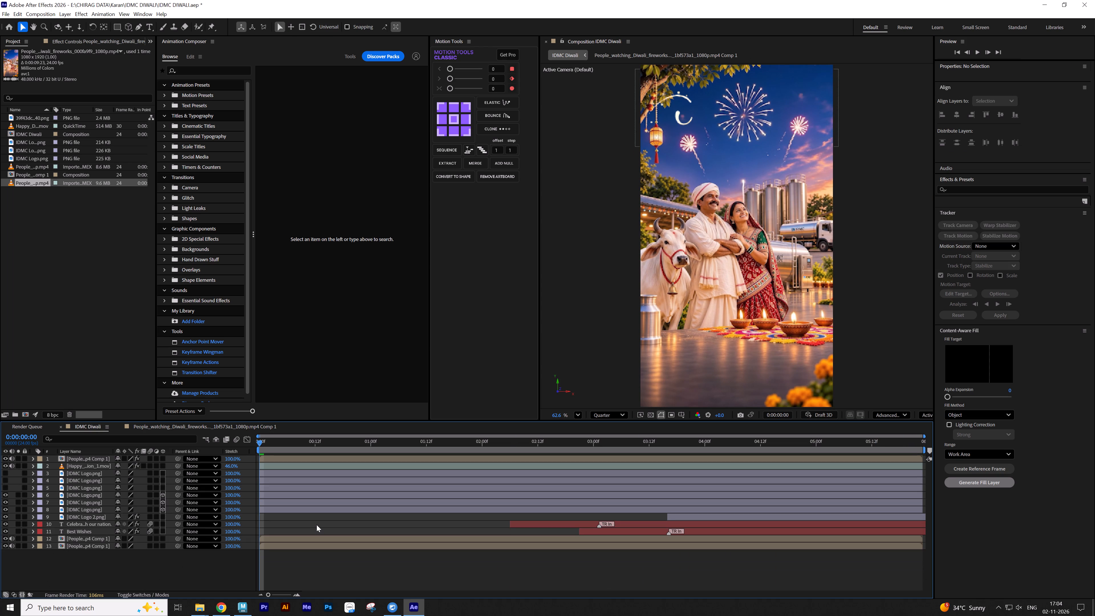
{"action": "key", "text": "space"}
{"action": "left_click", "coordinate": [764, 445]}
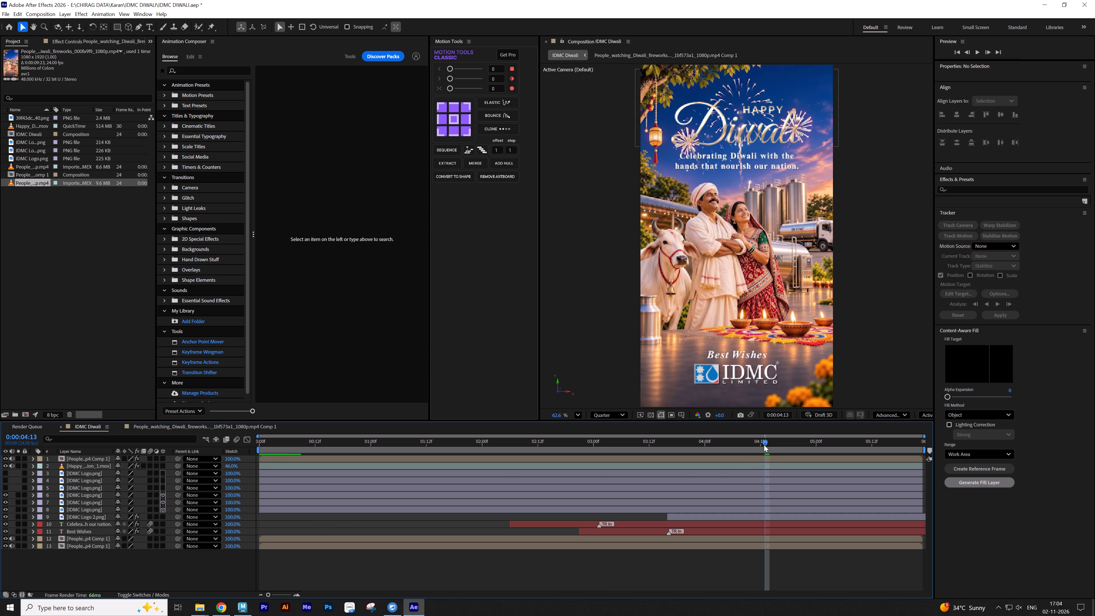
{"action": "key", "text": "ctrl+s"}
{"action": "left_click_drag", "start_coordinate": [782, 444], "coordinate": [991, 448]}
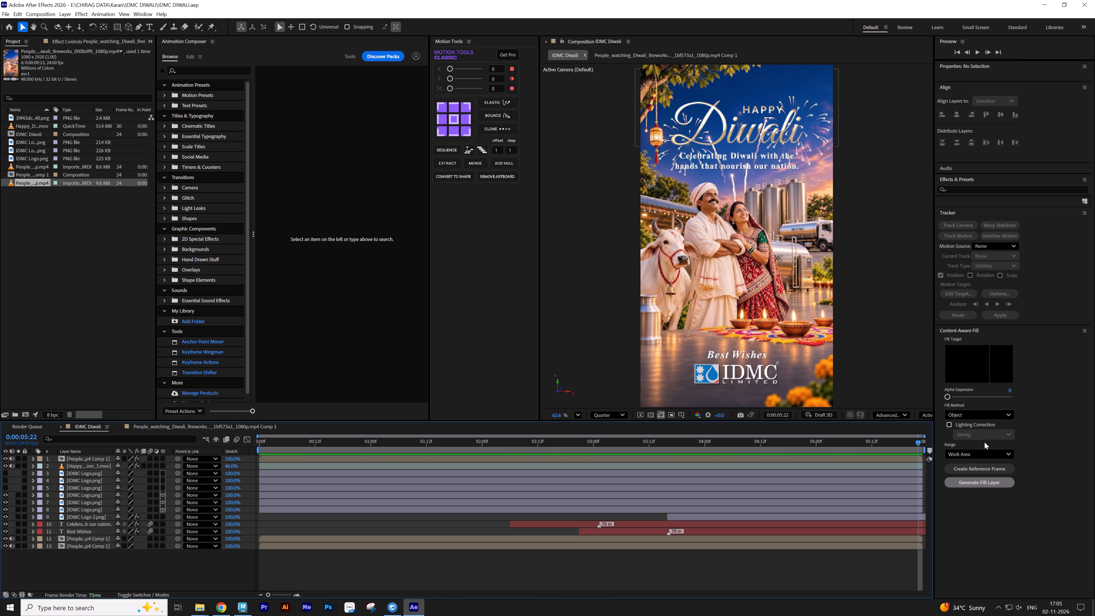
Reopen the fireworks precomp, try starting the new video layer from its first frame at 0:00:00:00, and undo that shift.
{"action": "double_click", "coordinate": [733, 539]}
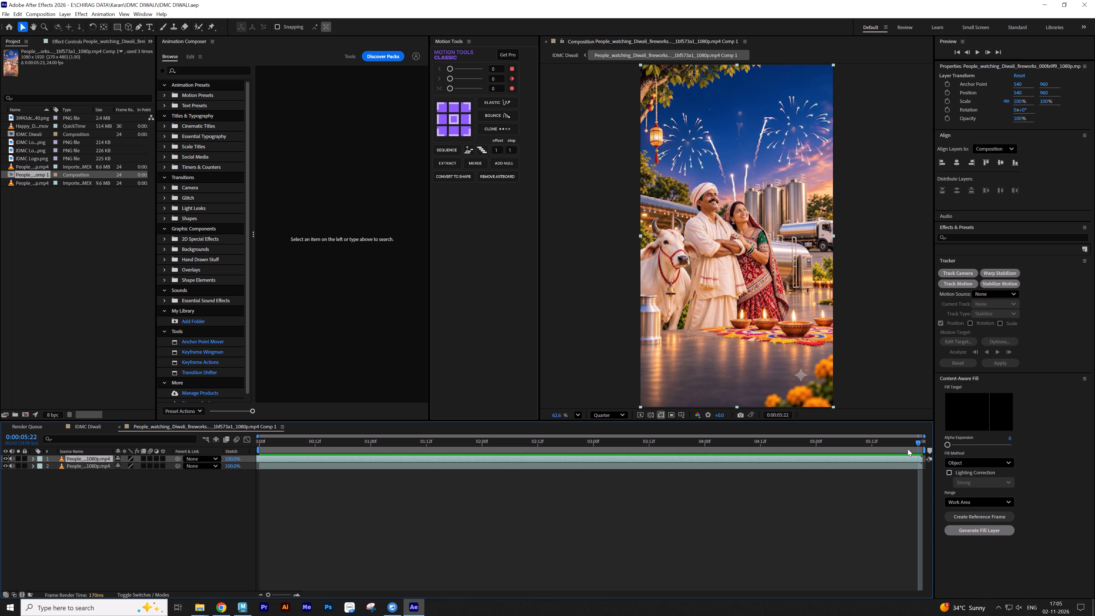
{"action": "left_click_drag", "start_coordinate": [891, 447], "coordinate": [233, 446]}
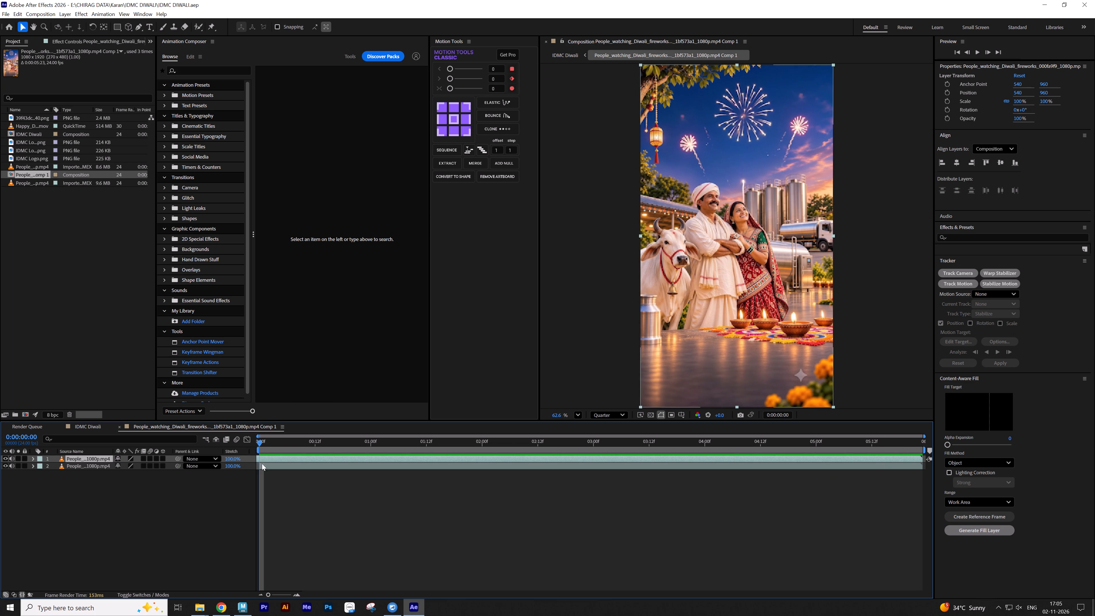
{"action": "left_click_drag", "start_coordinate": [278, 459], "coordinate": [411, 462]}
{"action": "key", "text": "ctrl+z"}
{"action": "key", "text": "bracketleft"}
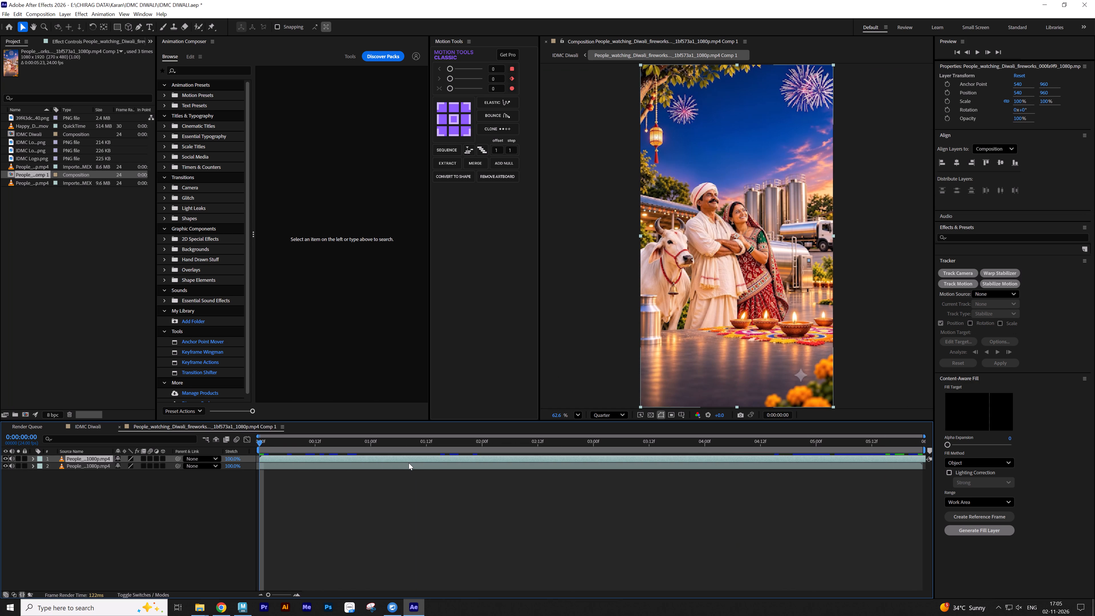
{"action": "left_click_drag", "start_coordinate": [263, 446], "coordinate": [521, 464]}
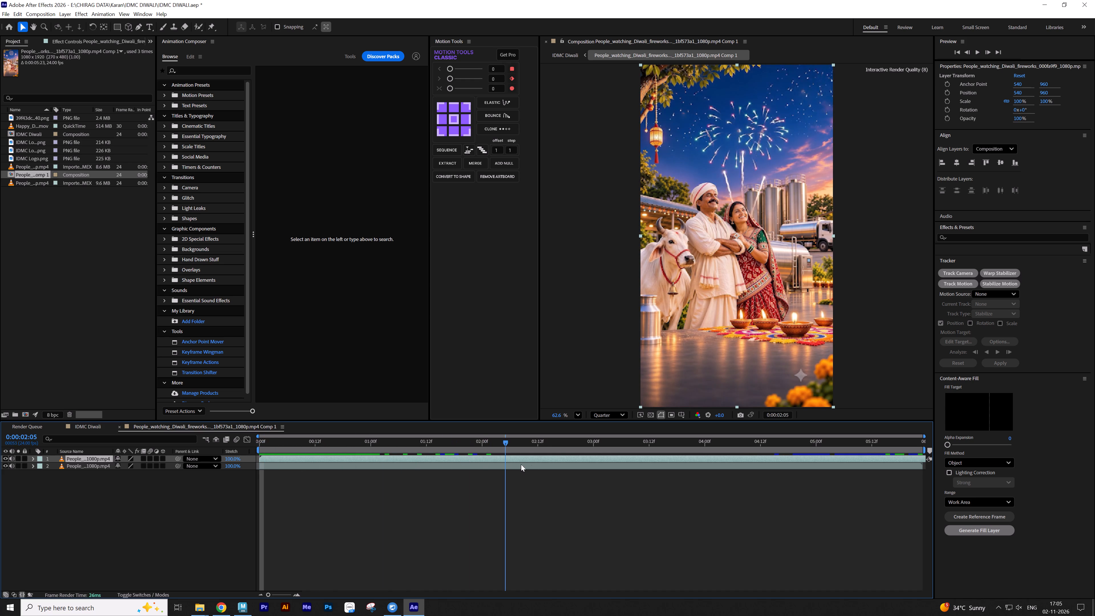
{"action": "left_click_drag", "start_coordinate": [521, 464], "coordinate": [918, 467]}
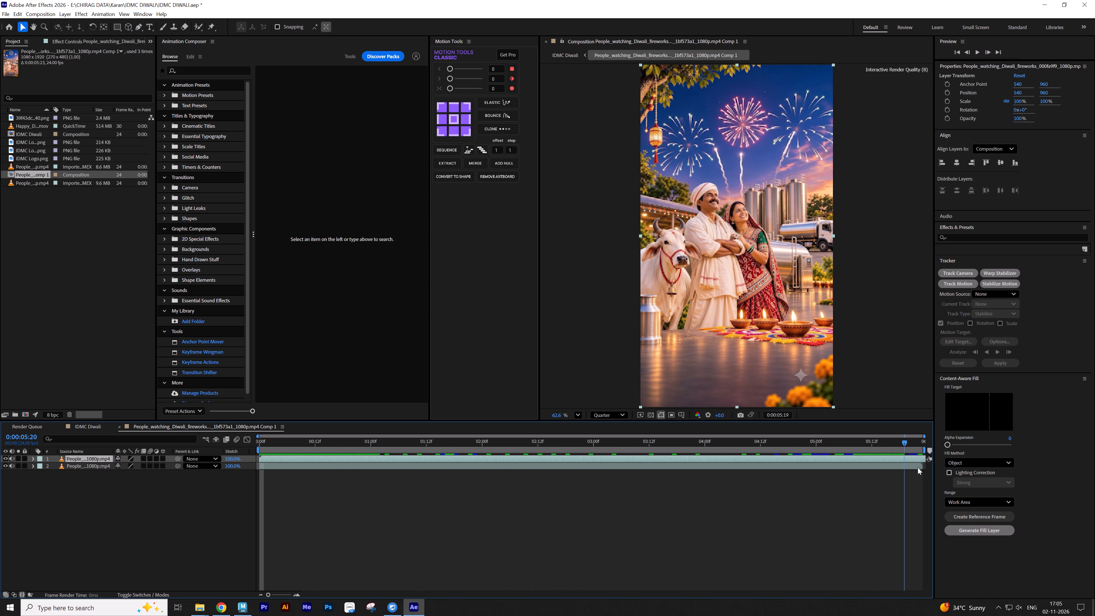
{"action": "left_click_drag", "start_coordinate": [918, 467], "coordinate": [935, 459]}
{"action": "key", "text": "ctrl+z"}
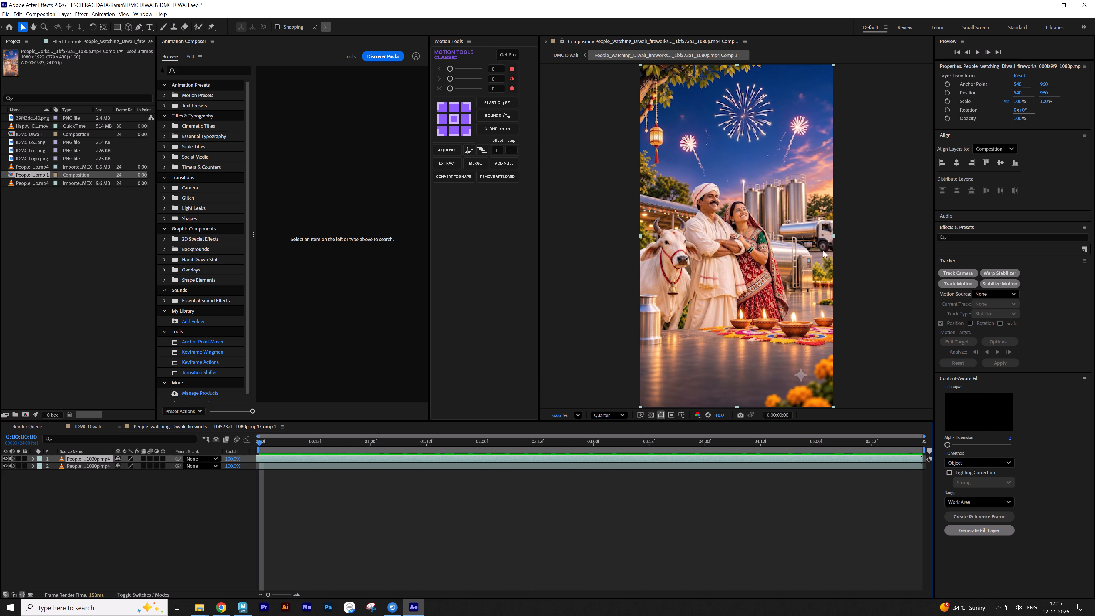
Go back to the IDMC Diwali composition and save the project.
{"action": "key", "text": "Tab"}
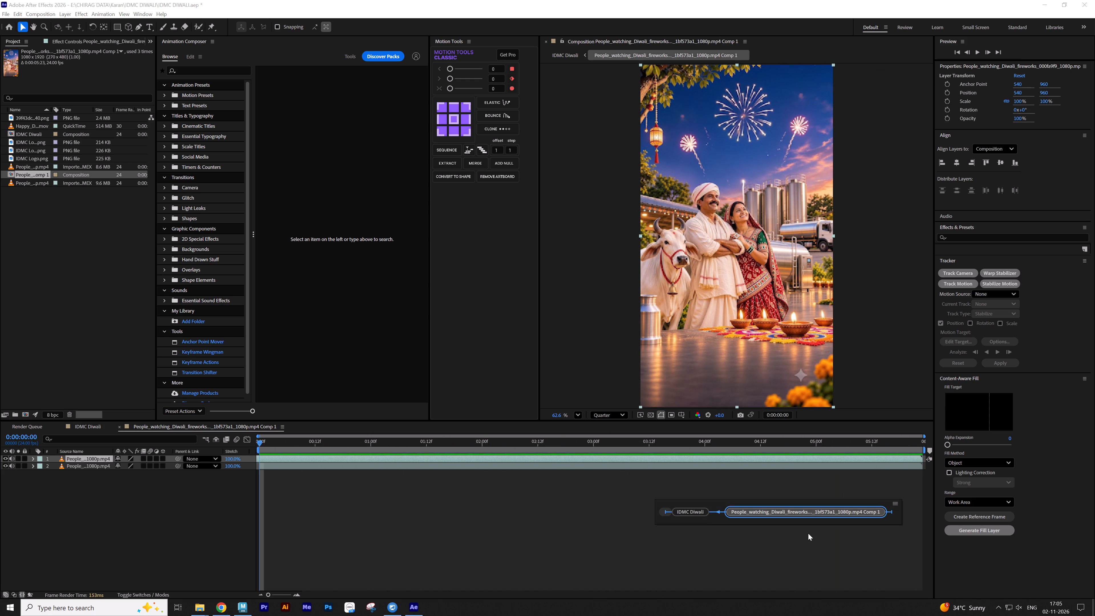
{"action": "left_click", "coordinate": [695, 516]}
{"action": "left_click", "coordinate": [665, 564]}
{"action": "key", "text": "ctrl+s"}
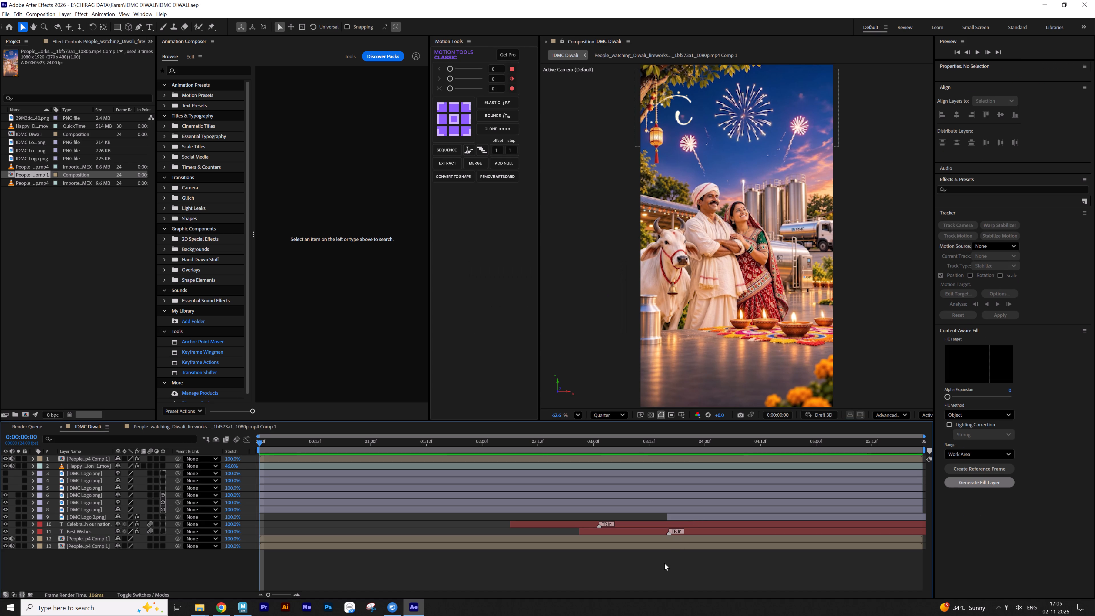
Preview the IDMC Diwali composition from the first frame through the Best Wishes text and logo, and save the project.
{"action": "key", "text": "space"}
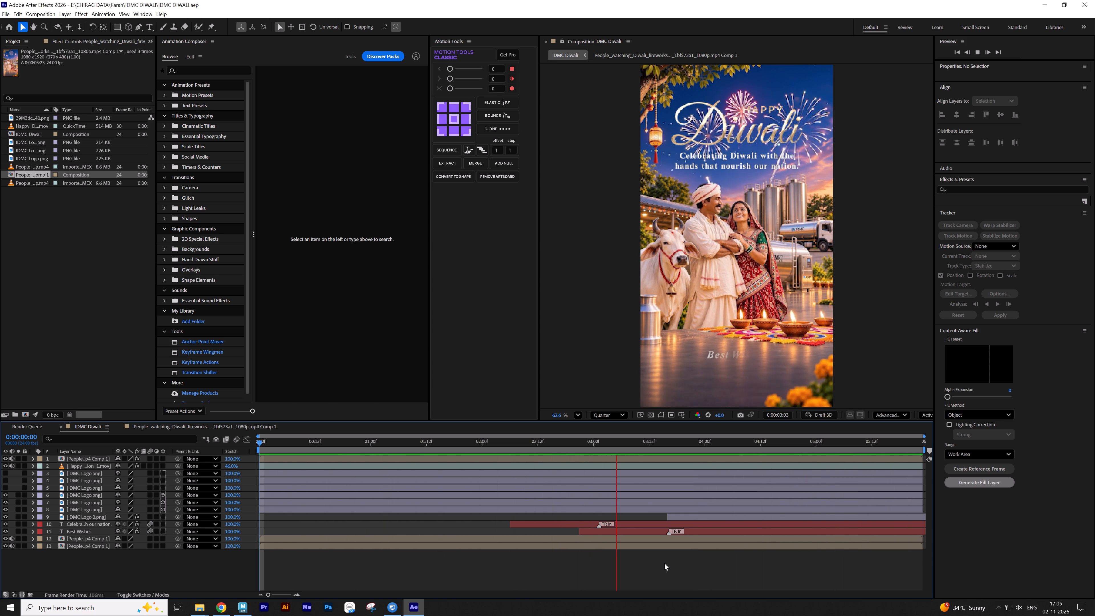
{"action": "key", "text": "space"}
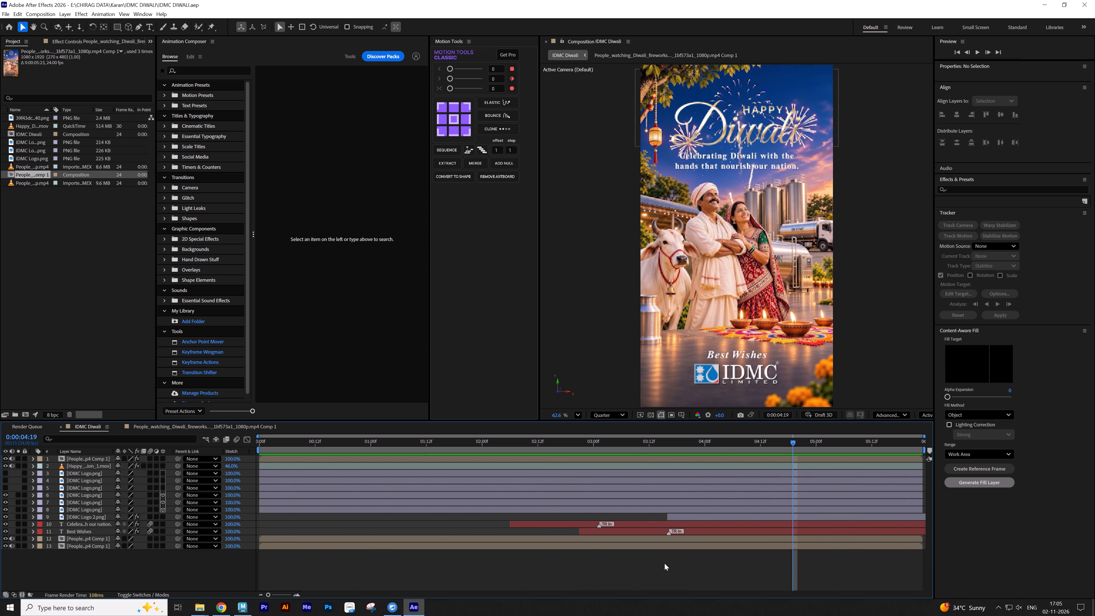
{"action": "key", "text": "ctrl+s"}
Briefly replay the Diwali title animation, return the playhead to 0:00:00:00, and save the project.
{"action": "key", "text": "0"}
{"action": "key", "text": "space"}
{"action": "key", "text": "period"}
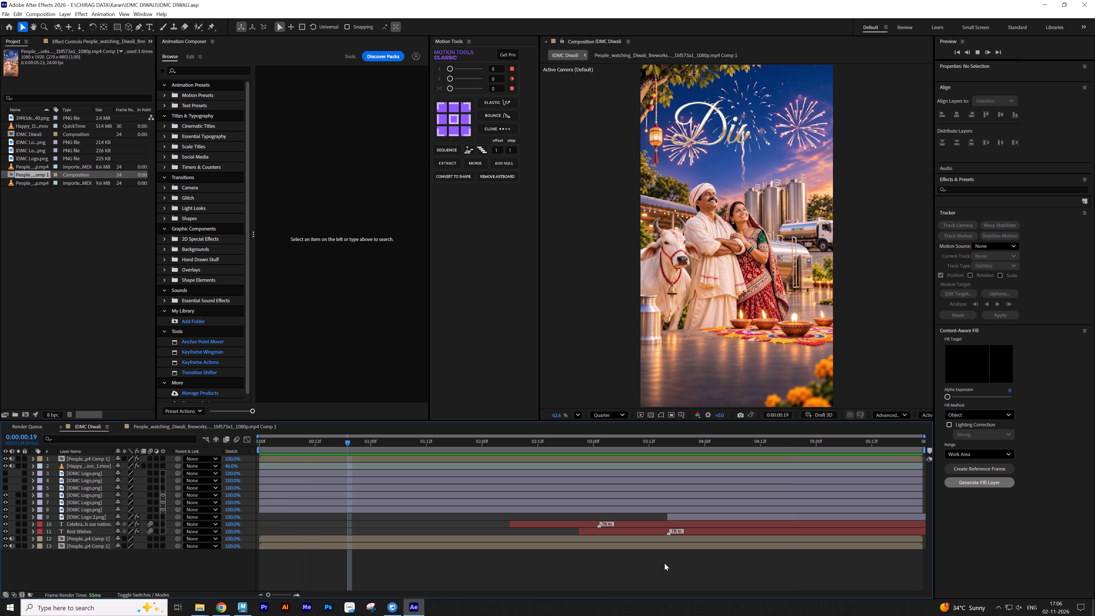
{"action": "left_click_drag", "start_coordinate": [268, 448], "coordinate": [215, 454]}
{"action": "left_click", "coordinate": [280, 522]}
{"action": "key", "text": "ctrl+s"}
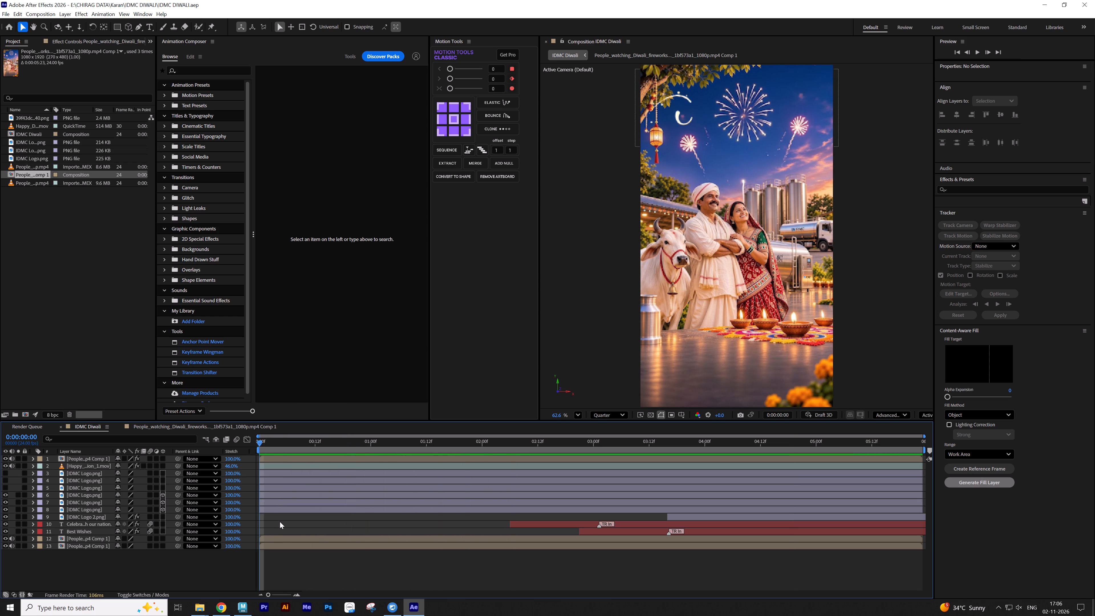
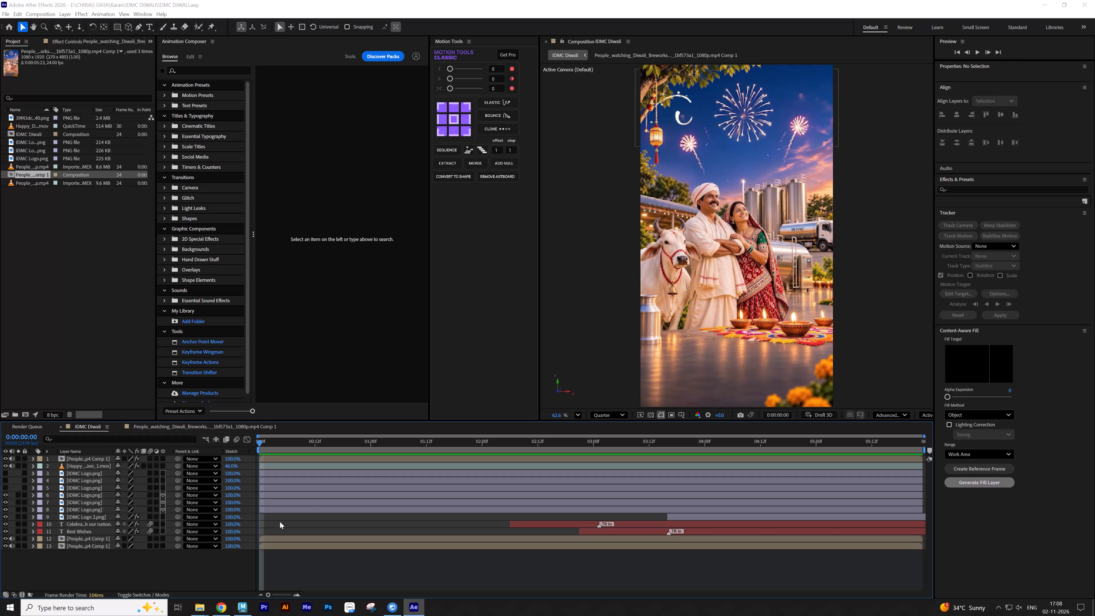
Set the IDMC Diwali composition's duration to 0:00:08:00.
{"action": "left_click", "coordinate": [498, 348]}
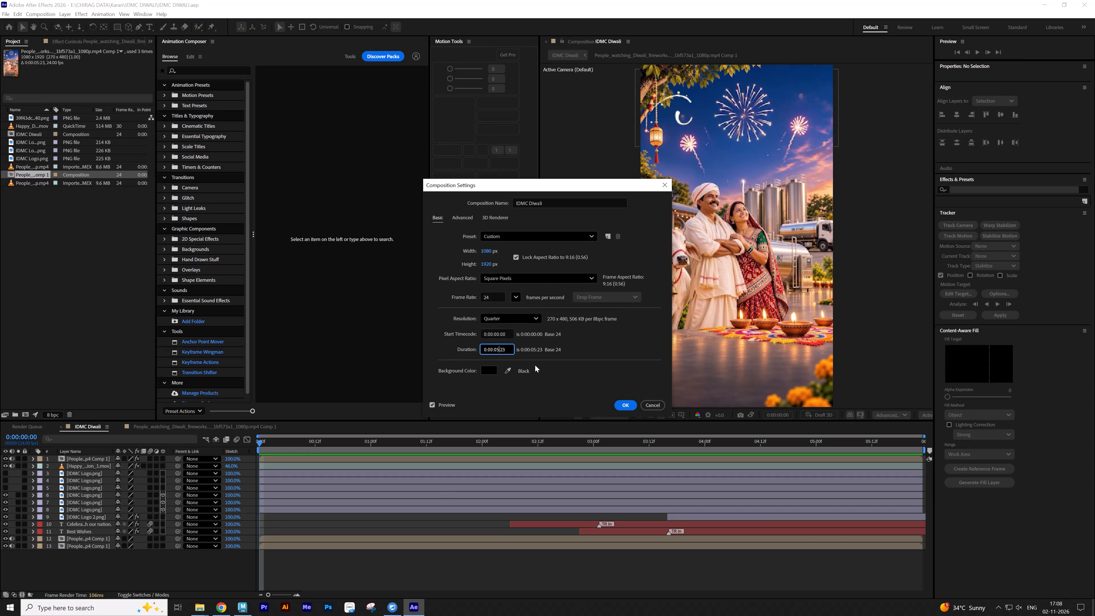
{"action": "key", "text": "8"}
{"action": "key", "text": "BackSpace"}
{"action": "key", "text": "BackSpace"}
{"action": "key", "text": "8"}
{"action": "left_click", "coordinate": [509, 351]}
{"action": "key", "text": "BackSpace"}
{"action": "key", "text": "BackSpace"}
{"action": "type", "text": "00"}
{"action": "left_click", "coordinate": [619, 408]}
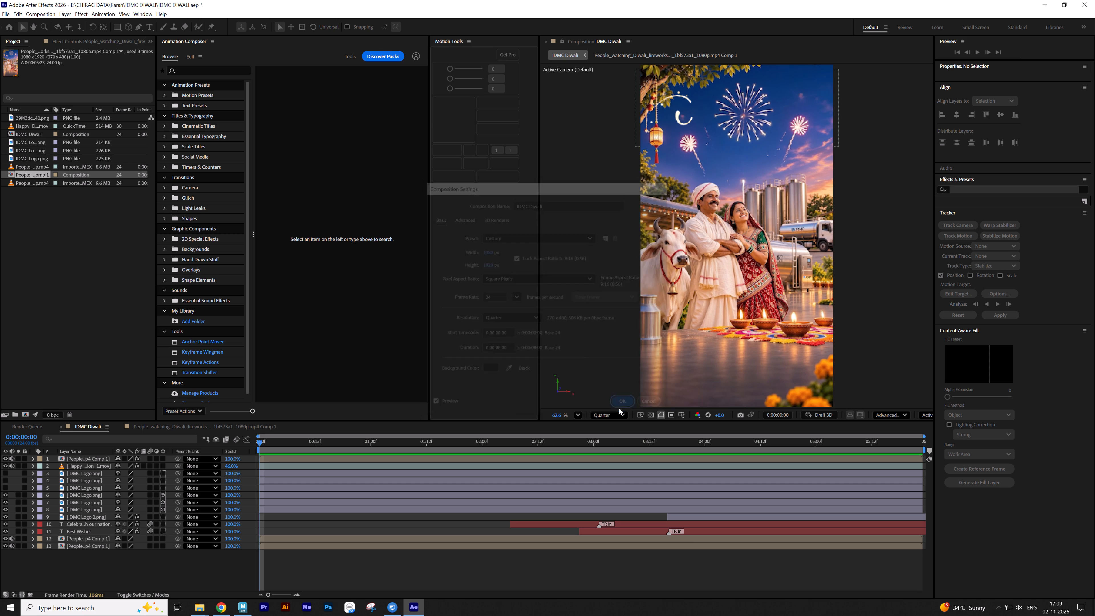
Open the People_watching_Diwali_fireworks precomp from the bottom layers and set its duration to 0:00:08:00.
{"action": "left_click", "coordinate": [677, 564]}
{"action": "key", "text": "minus"}
{"action": "key", "text": "minus"}
{"action": "key", "text": "minus"}
{"action": "key", "text": "minus"}
{"action": "key", "text": "minus"}
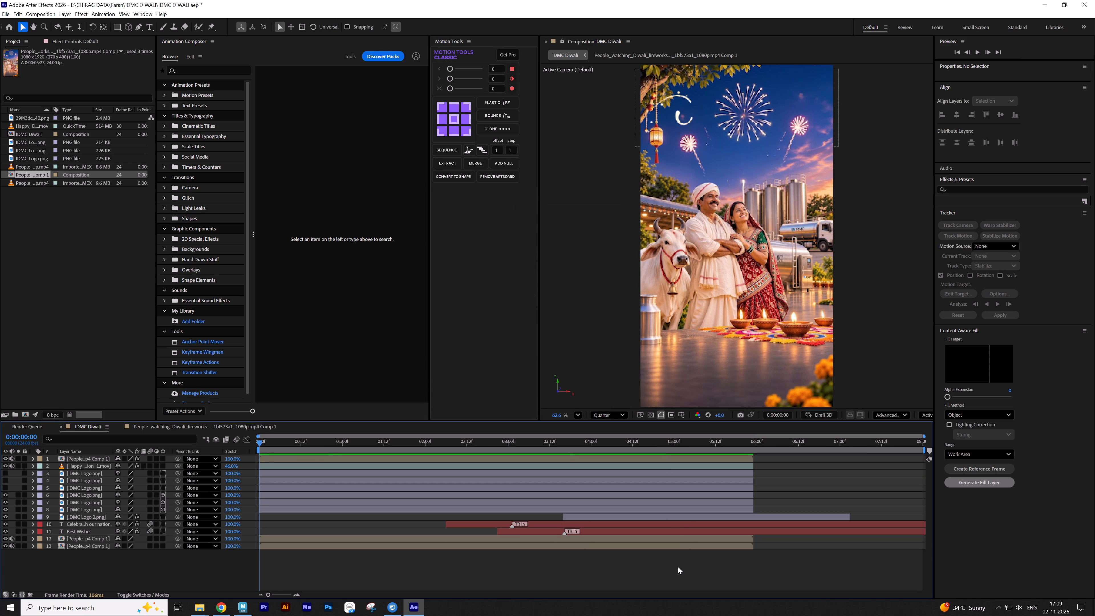
{"action": "left_click", "coordinate": [730, 540]}
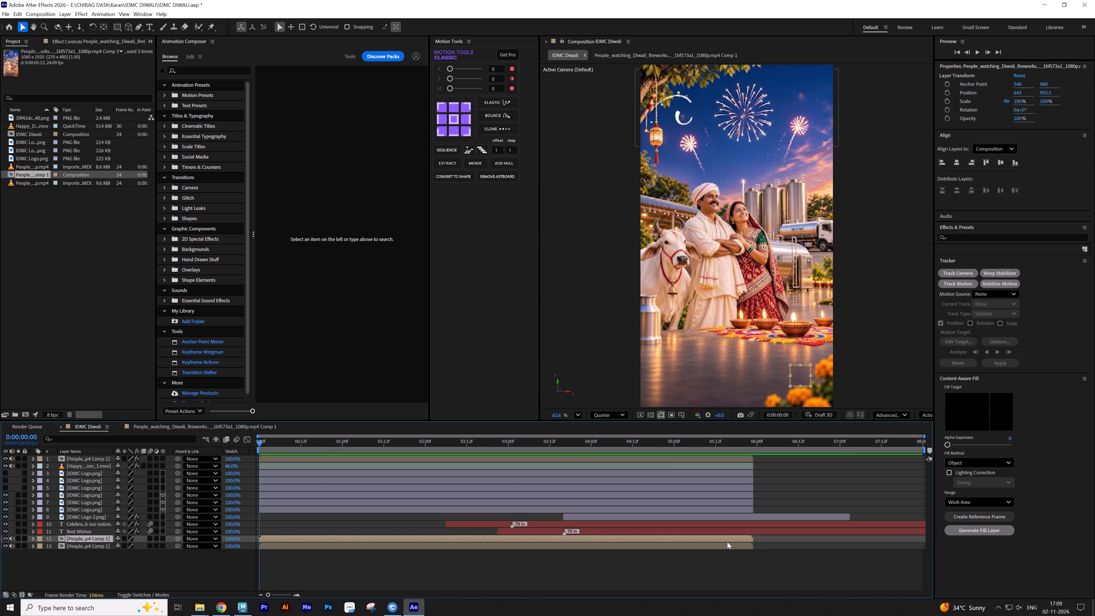
{"action": "double_click", "coordinate": [727, 542]}
{"action": "key", "text": "ctrl+k"}
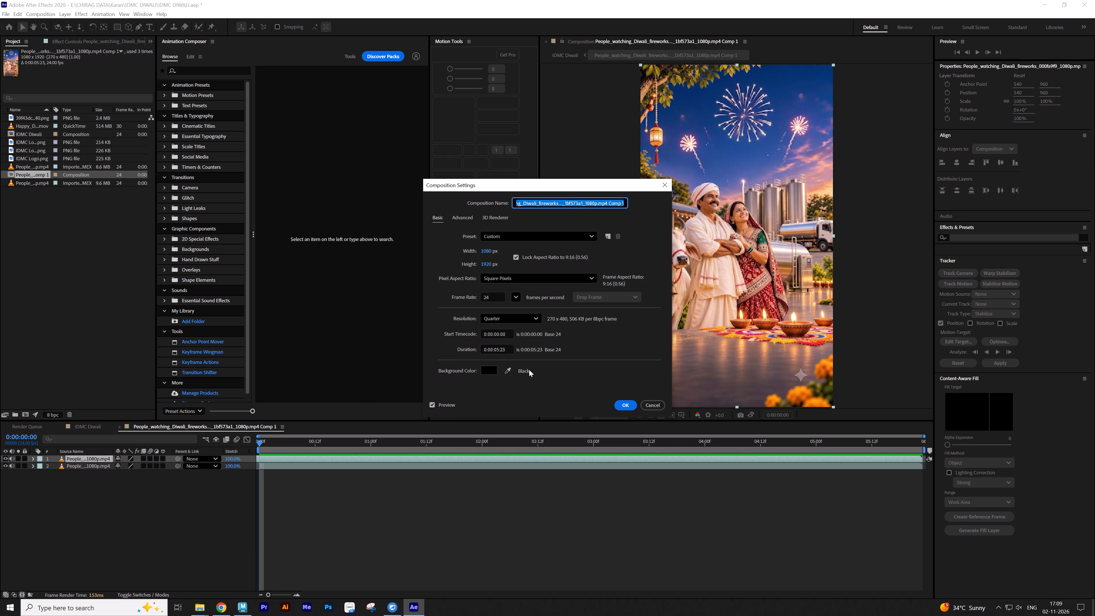
{"action": "left_click", "coordinate": [499, 352]}
{"action": "key", "text": "BackSpace"}
{"action": "key", "text": "8"}
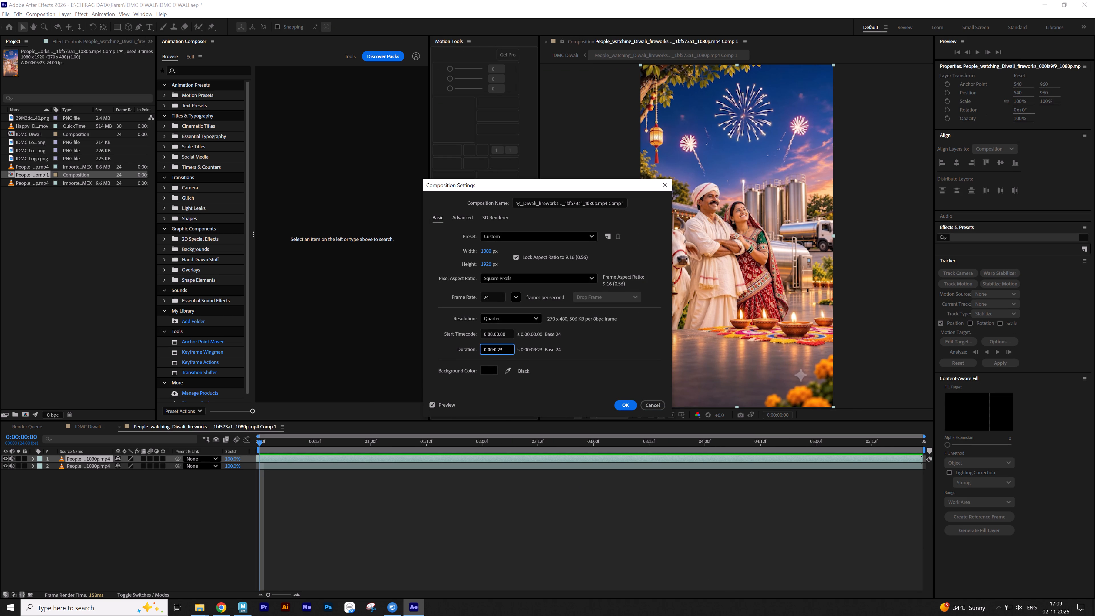
{"action": "left_click", "coordinate": [508, 349]}
{"action": "key", "text": "BackSpace"}
{"action": "key", "text": "BackSpace"}
{"action": "key", "text": "0"}
{"action": "key", "text": "0"}
{"action": "left_click", "coordinate": [619, 407]}
{"action": "left_click", "coordinate": [585, 489]}
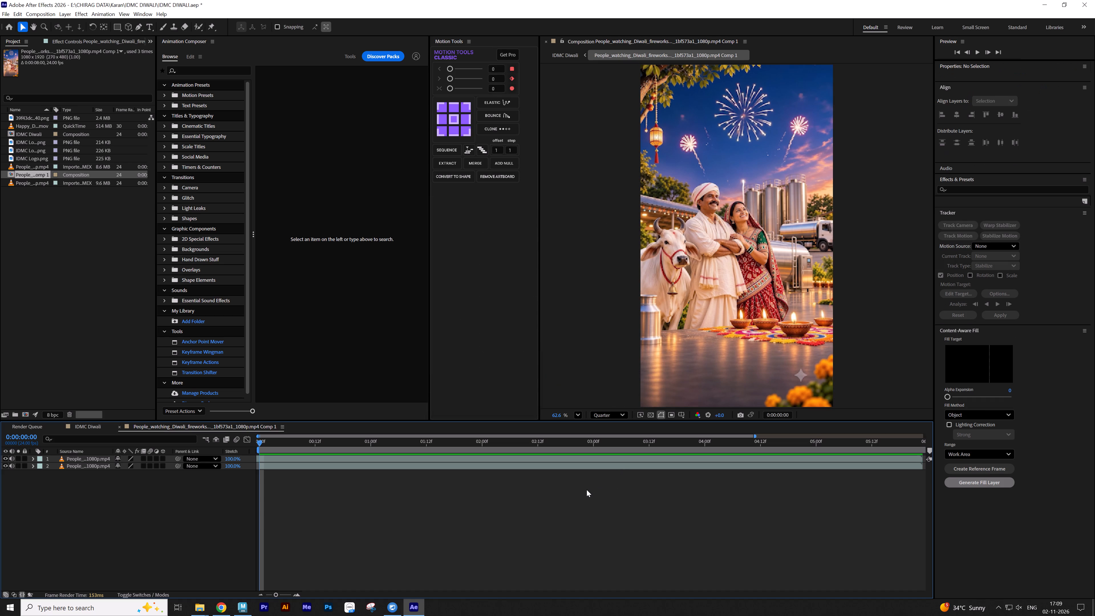
Return to the IDMC Diwali composition and extend the two bottom fireworks precomp layers to the composition's end at 8 seconds.
{"action": "key", "text": "Tab"}
{"action": "left_click", "coordinate": [514, 493]}
{"action": "left_click", "coordinate": [564, 542]}
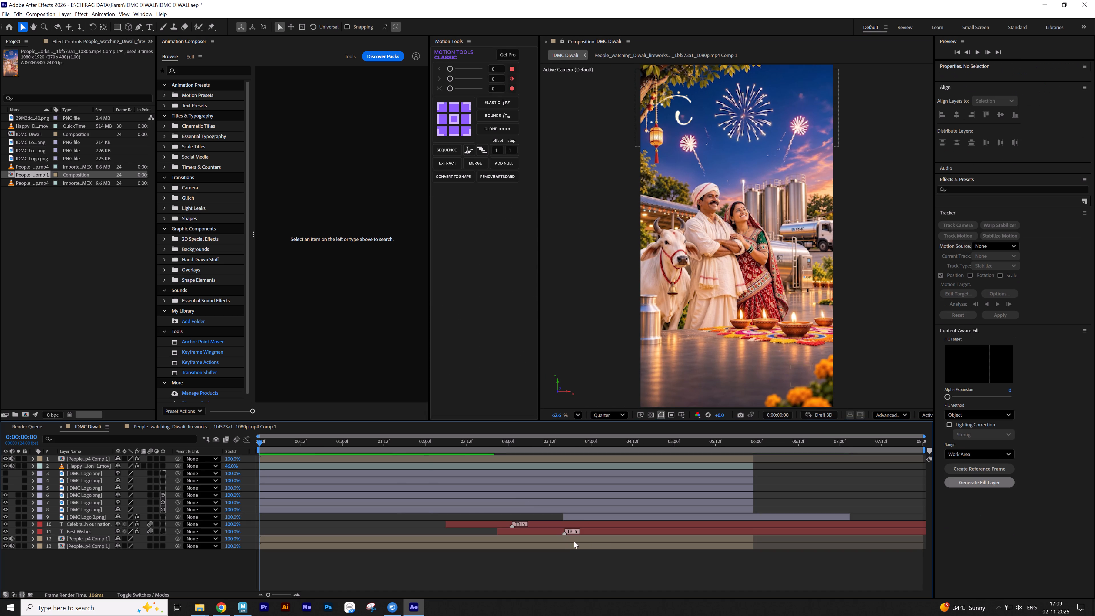
{"action": "left_click", "coordinate": [617, 544]}
{"action": "left_click", "coordinate": [711, 539], "text": "ctrl"}
{"action": "left_click_drag", "start_coordinate": [757, 540], "coordinate": [929, 540]}
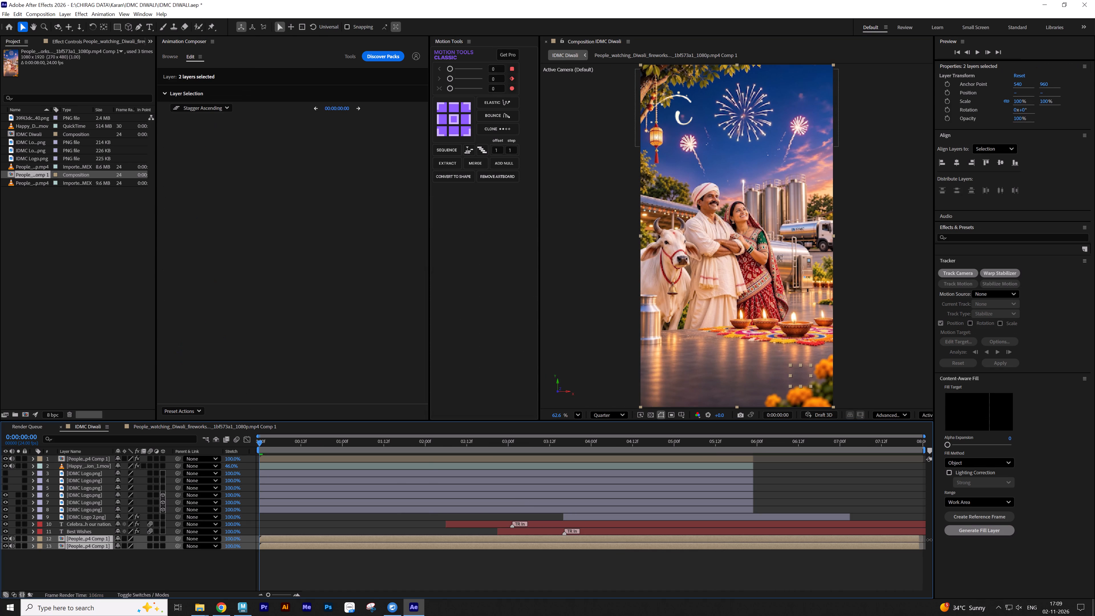
{"action": "left_click_drag", "start_coordinate": [929, 540], "coordinate": [930, 540]}
{"action": "left_click", "coordinate": [417, 568]}
Reopen the fireworks precomp and slide both video layers later together until they reach the end of the 8-second timeline.
{"action": "double_click", "coordinate": [416, 543]}
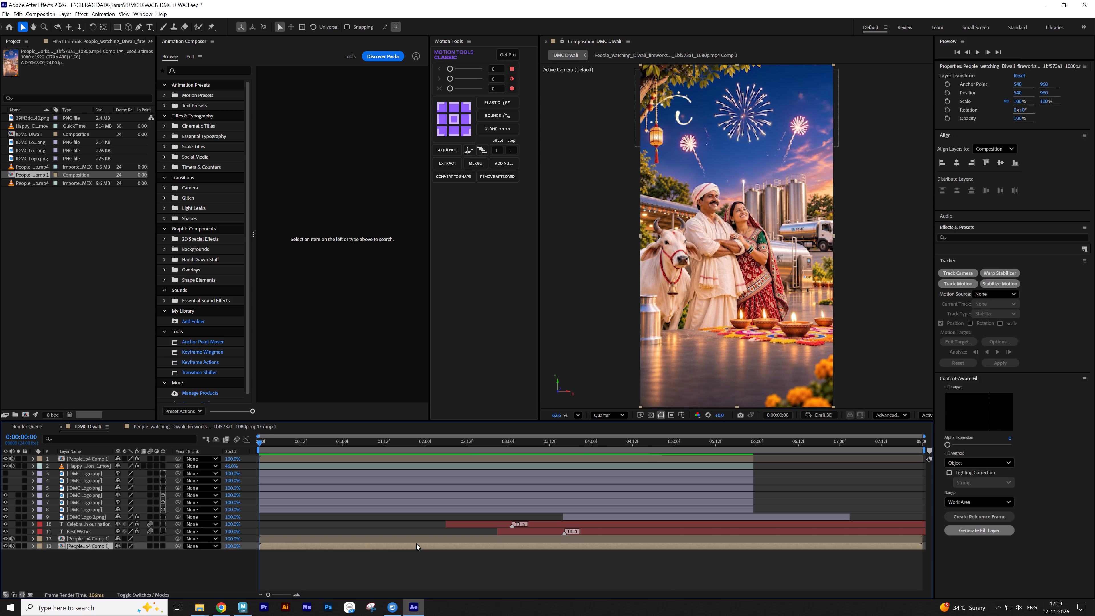
{"action": "key", "text": "minus"}
{"action": "key", "text": "minus"}
{"action": "key", "text": "minus"}
{"action": "key", "text": "minus"}
{"action": "key", "text": "minus"}
{"action": "key", "text": "minus"}
{"action": "key", "text": "minus"}
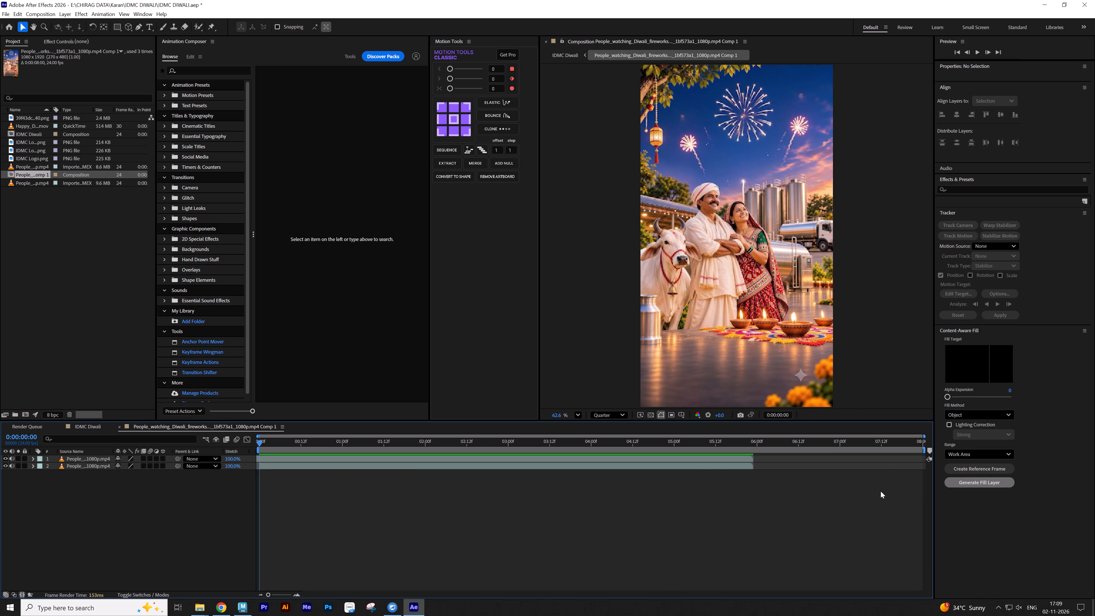
{"action": "left_click", "coordinate": [706, 460]}
{"action": "left_click", "coordinate": [707, 467], "text": "ctrl"}
{"action": "left_click_drag", "start_coordinate": [729, 461], "coordinate": [774, 461]}
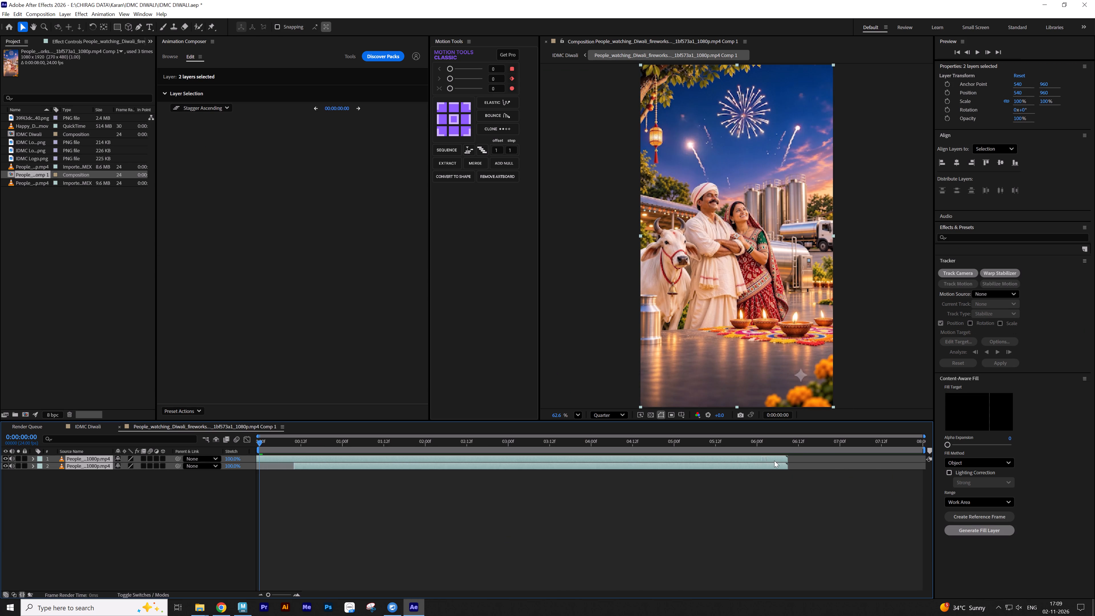
{"action": "left_click_drag", "start_coordinate": [774, 461], "coordinate": [898, 461]}
{"action": "left_click", "coordinate": [862, 489]}
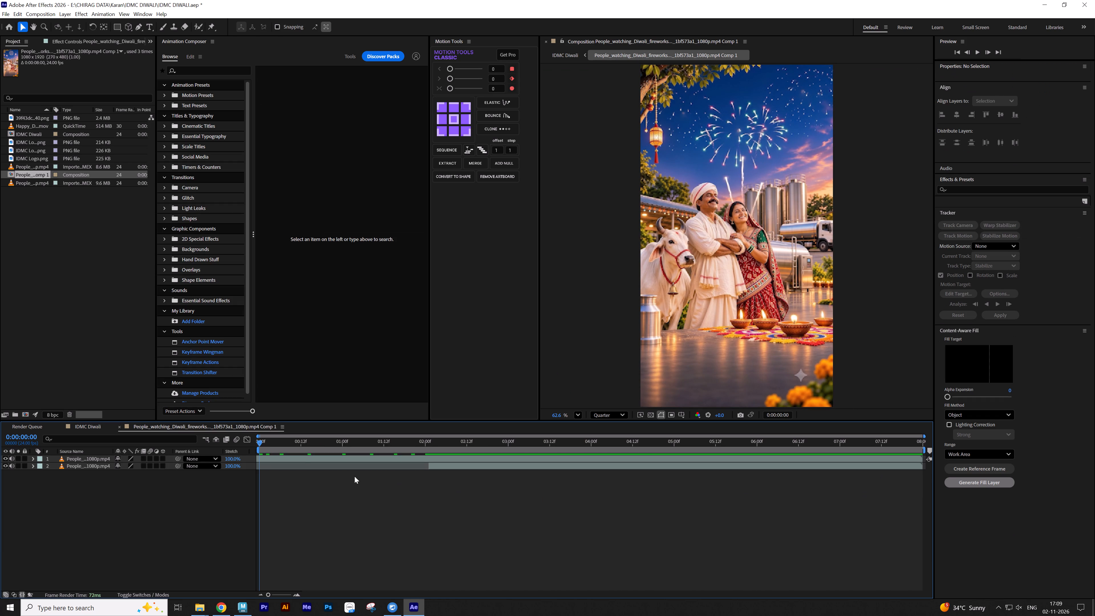
Set the fireworks precomp's preview to Full resolution and examine the sky close up across the timeline, ending at 0:00:00:00.
{"action": "left_click_drag", "start_coordinate": [261, 441], "coordinate": [530, 441]}
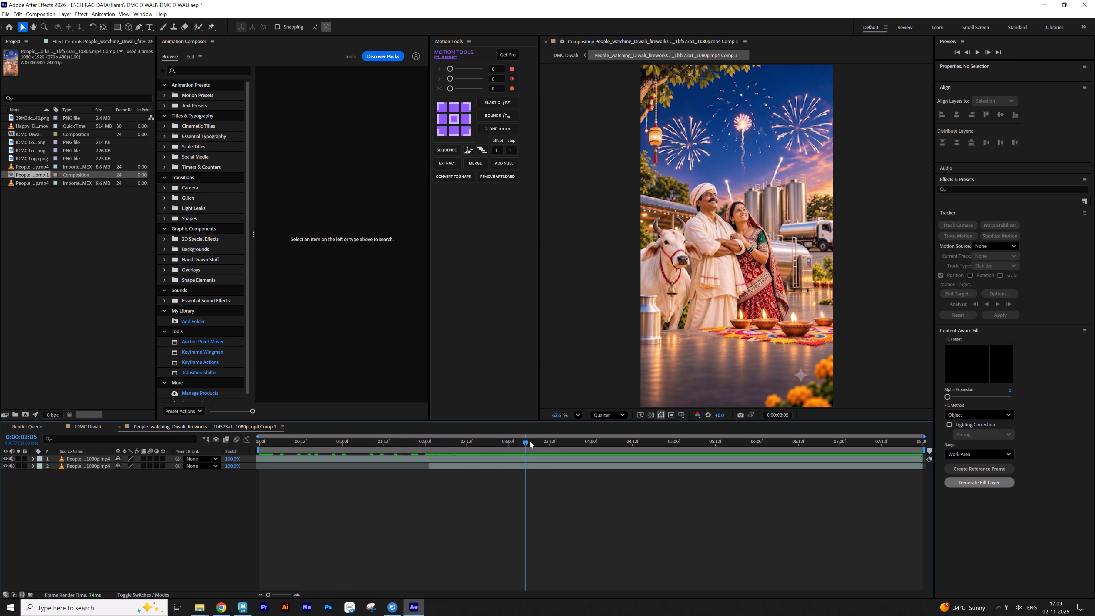
{"action": "left_click_drag", "start_coordinate": [530, 441], "coordinate": [729, 439]}
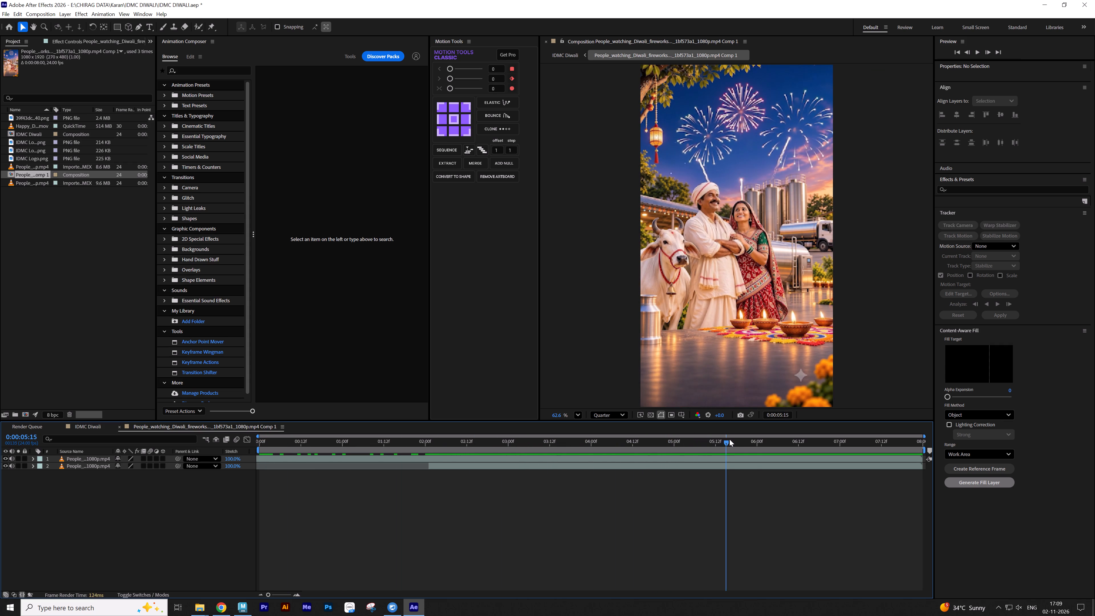
{"action": "left_click_drag", "start_coordinate": [729, 439], "coordinate": [736, 439]}
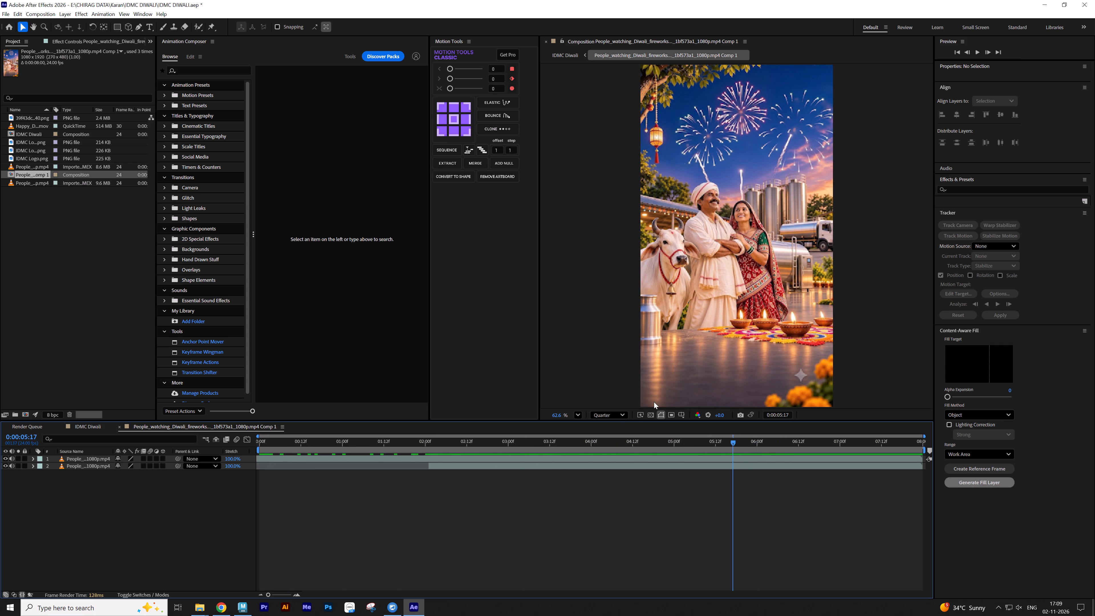
{"action": "left_click", "coordinate": [616, 413]}
{"action": "left_click", "coordinate": [612, 440]}
{"action": "left_click", "coordinate": [595, 510]}
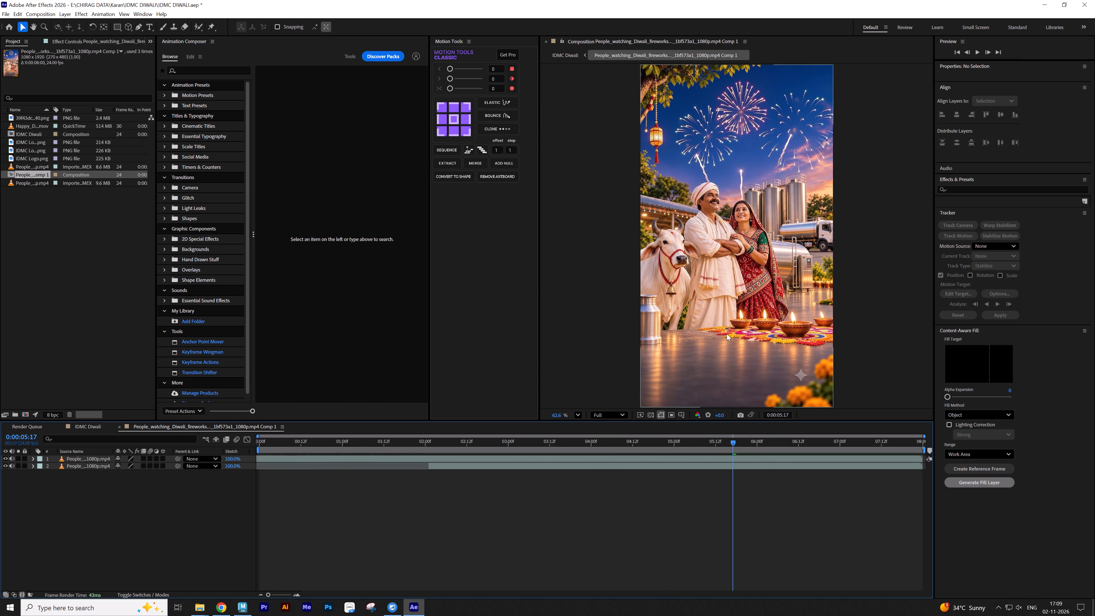
{"action": "scroll", "coordinate": [757, 192], "scroll_direction": "up", "scroll_amount": 10}
{"action": "middle_click_drag", "start_coordinate": [776, 106], "coordinate": [776, 330]}
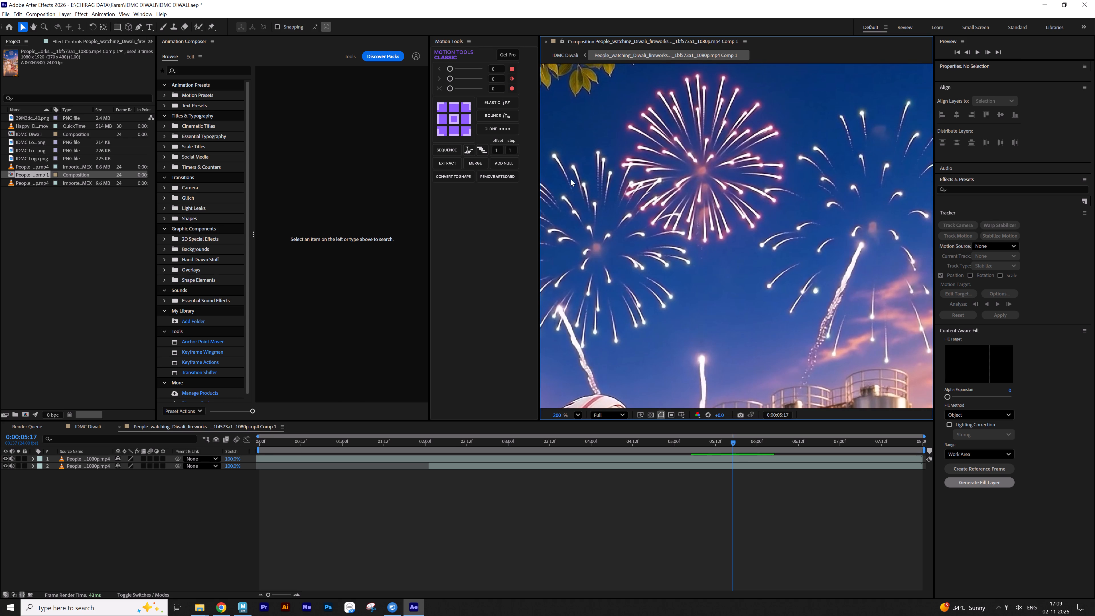
{"action": "scroll", "coordinate": [697, 279], "scroll_direction": "down", "scroll_amount": 3}
{"action": "left_click_drag", "start_coordinate": [733, 442], "coordinate": [756, 442]}
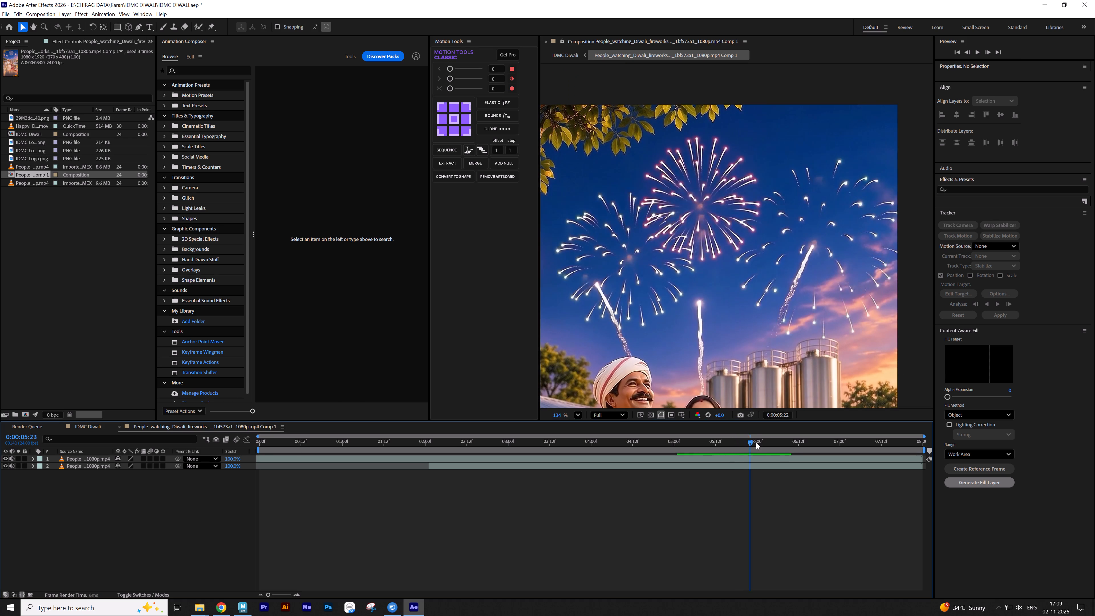
{"action": "left_click_drag", "start_coordinate": [756, 442], "coordinate": [925, 445]}
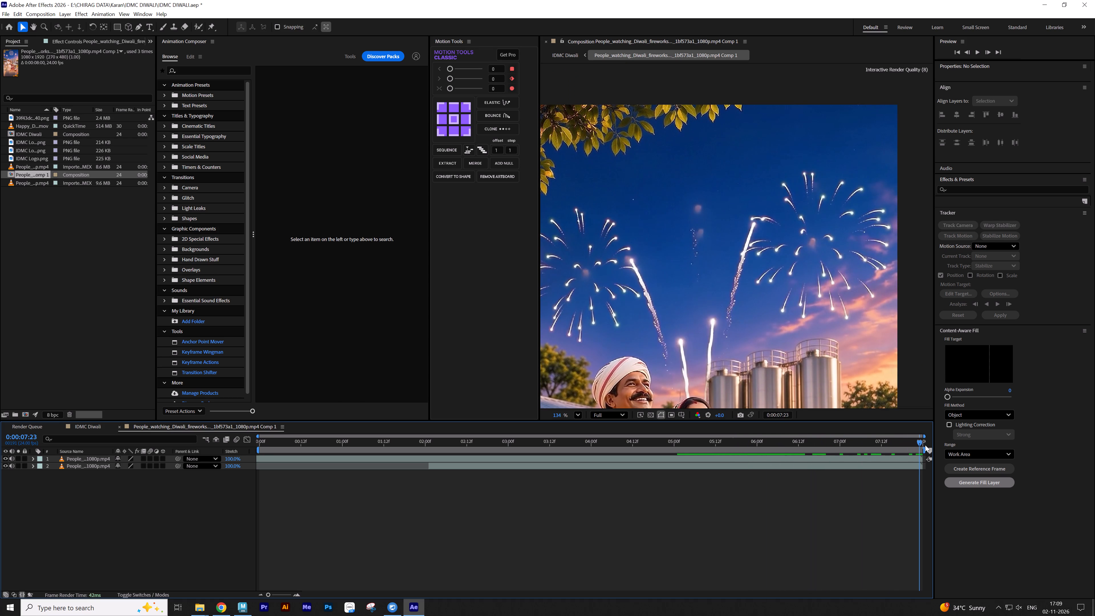
{"action": "left_click_drag", "start_coordinate": [925, 445], "coordinate": [624, 445]}
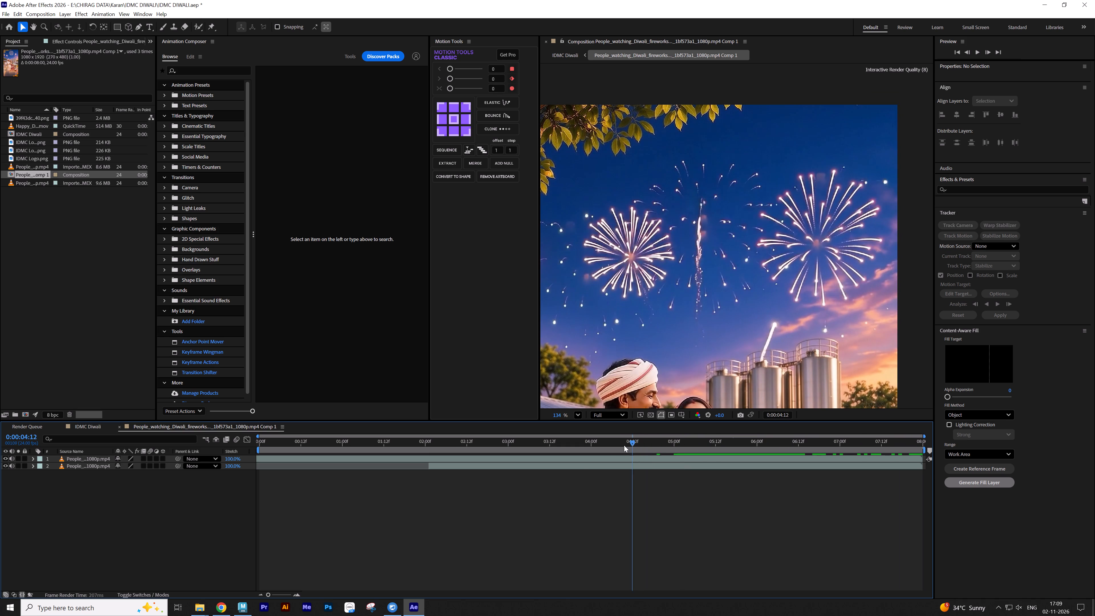
{"action": "left_click_drag", "start_coordinate": [624, 445], "coordinate": [551, 445]}
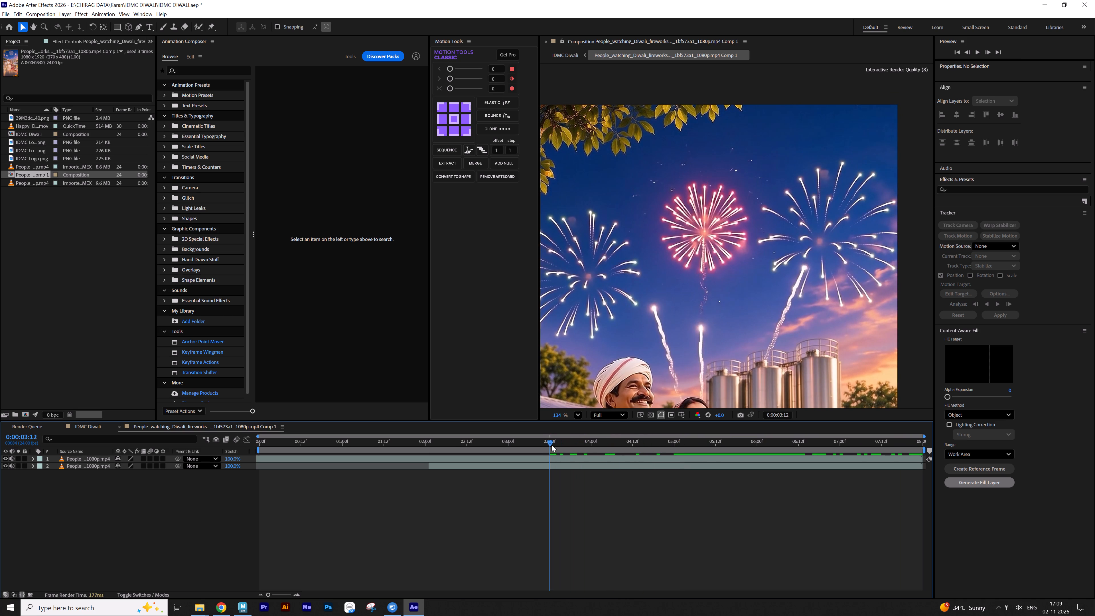
{"action": "left_click_drag", "start_coordinate": [551, 445], "coordinate": [465, 443]}
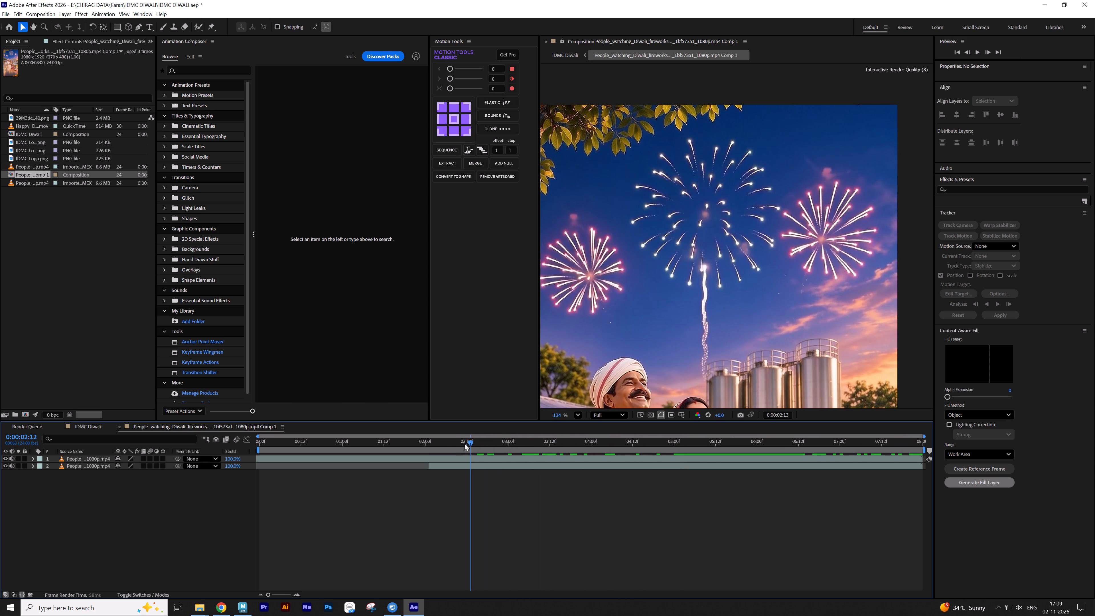
{"action": "left_click_drag", "start_coordinate": [465, 443], "coordinate": [307, 437]}
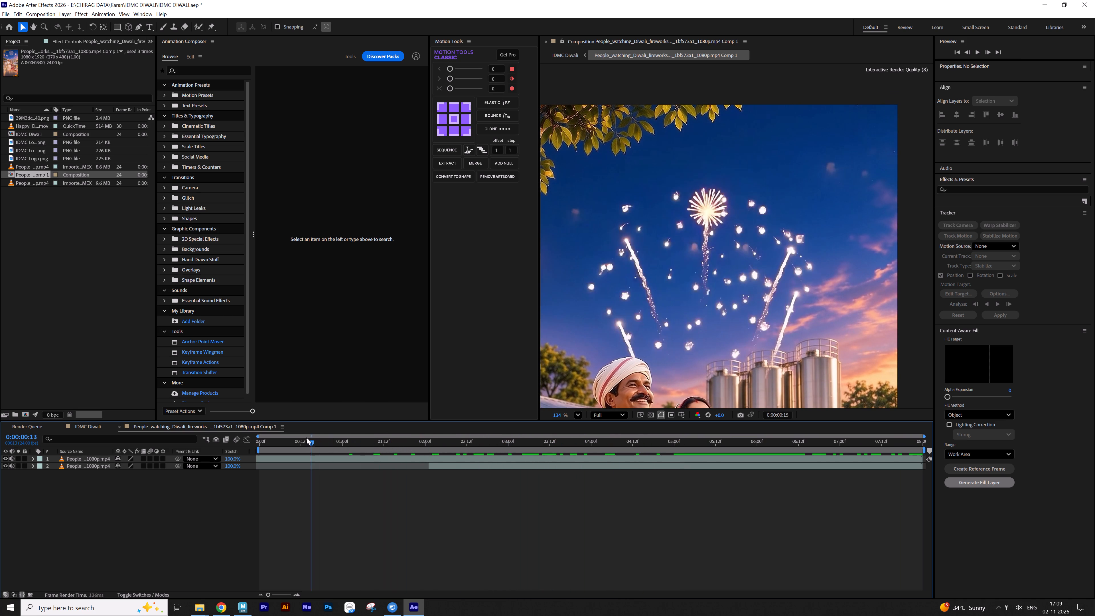
{"action": "left_click_drag", "start_coordinate": [307, 437], "coordinate": [245, 436]}
Save the project.
{"action": "left_click", "coordinate": [393, 494]}
{"action": "key", "text": "s"}
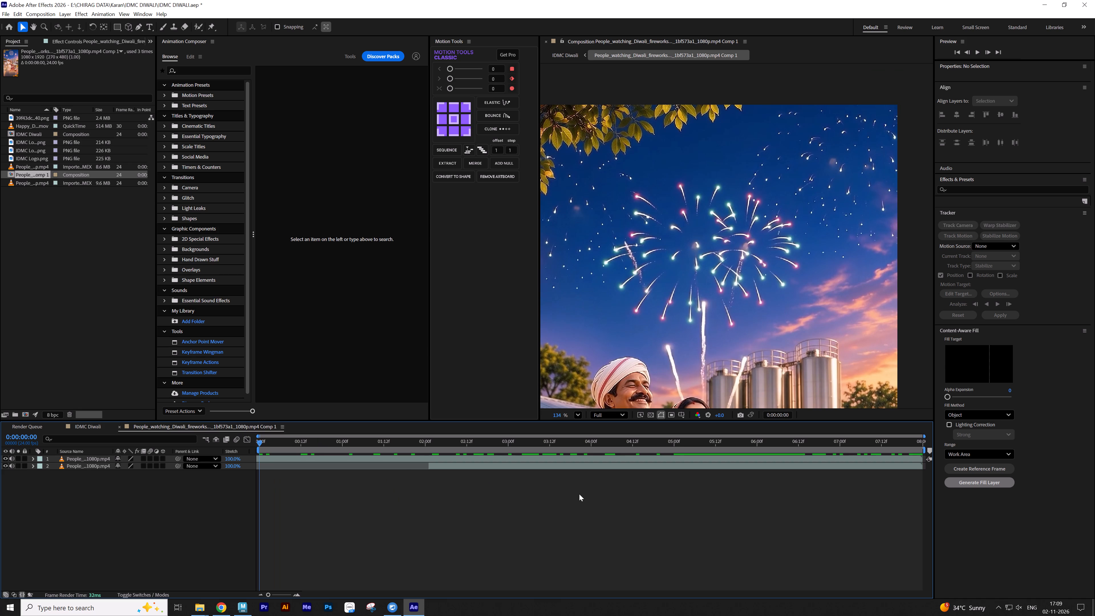
{"action": "key", "text": "s"}
Slide the upper video layer in the fireworks precomp later so its first frame starts at 0:00:00:00.
{"action": "key", "text": "Tab"}
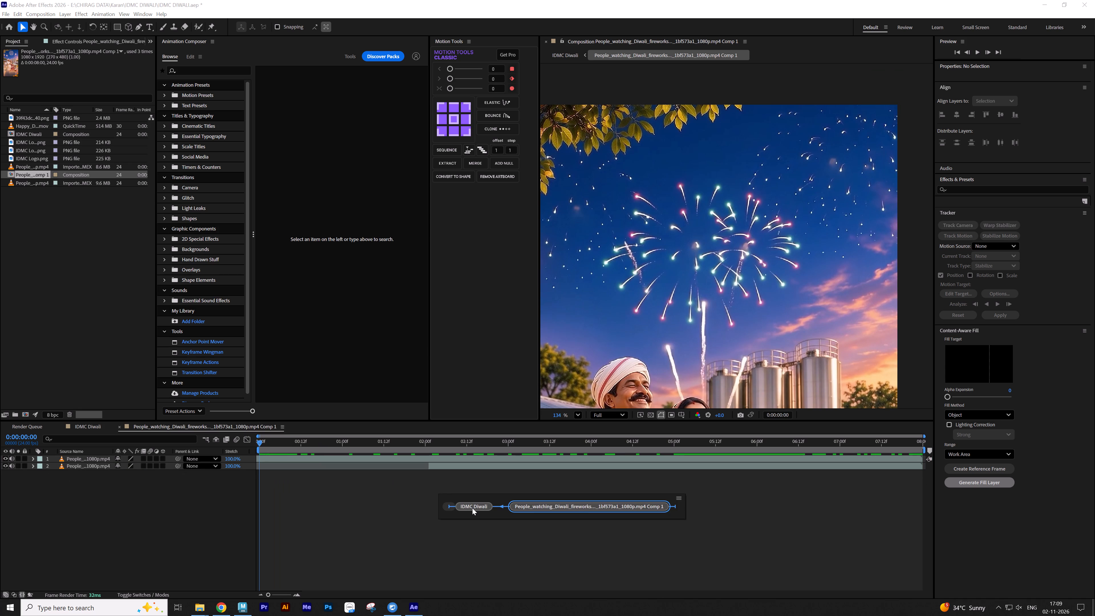
{"action": "left_click_drag", "start_coordinate": [484, 456], "coordinate": [589, 455]}
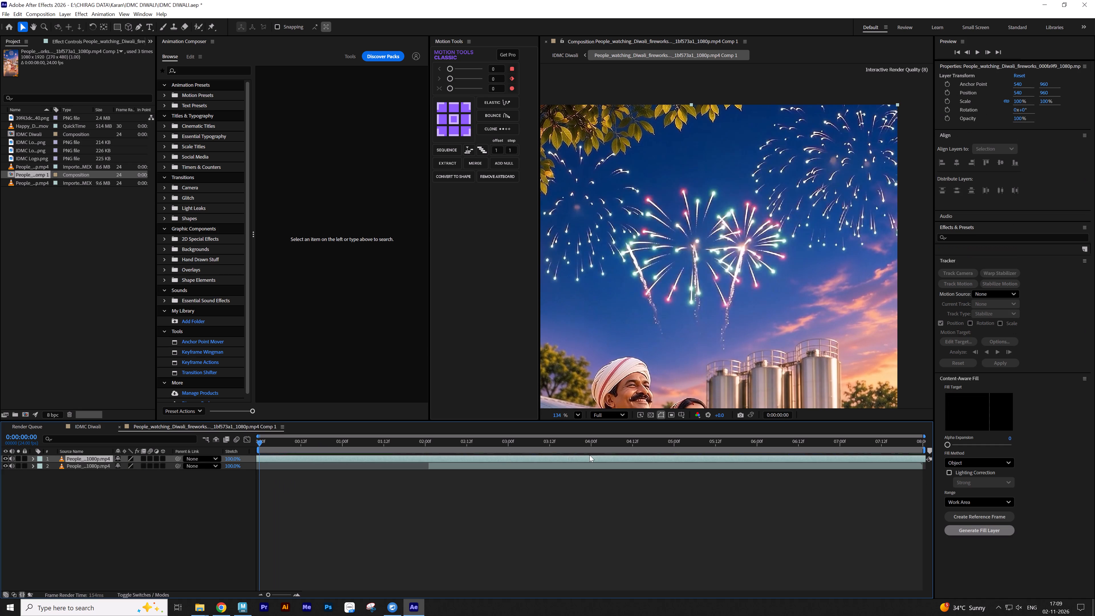
{"action": "left_click_drag", "start_coordinate": [589, 455], "coordinate": [667, 453]}
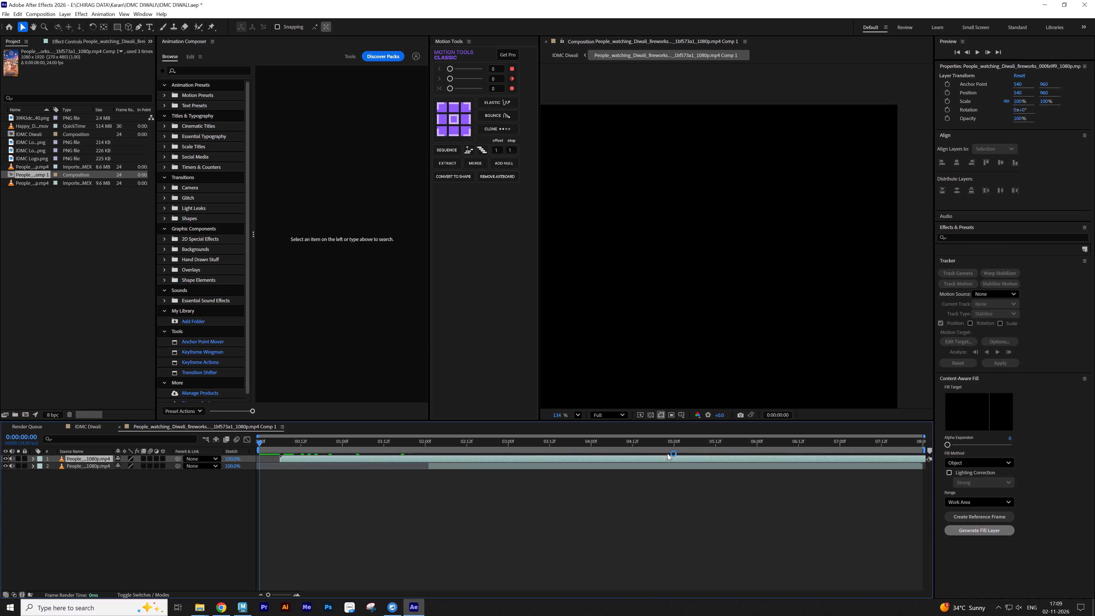
{"action": "left_click_drag", "start_coordinate": [667, 453], "coordinate": [644, 455]}
{"action": "left_click", "coordinate": [619, 507]}
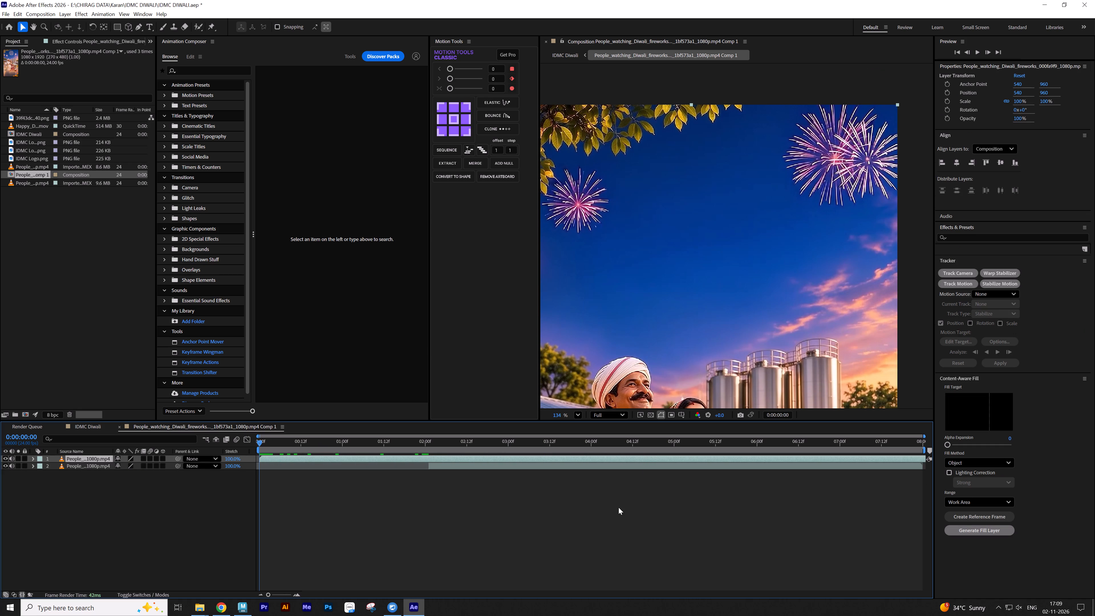
Return to the IDMC Diwali composition and extend layers 1 through 8, including the title and logos, to the 8-second end.
{"action": "key", "text": "Tab"}
{"action": "left_click", "coordinate": [475, 496]}
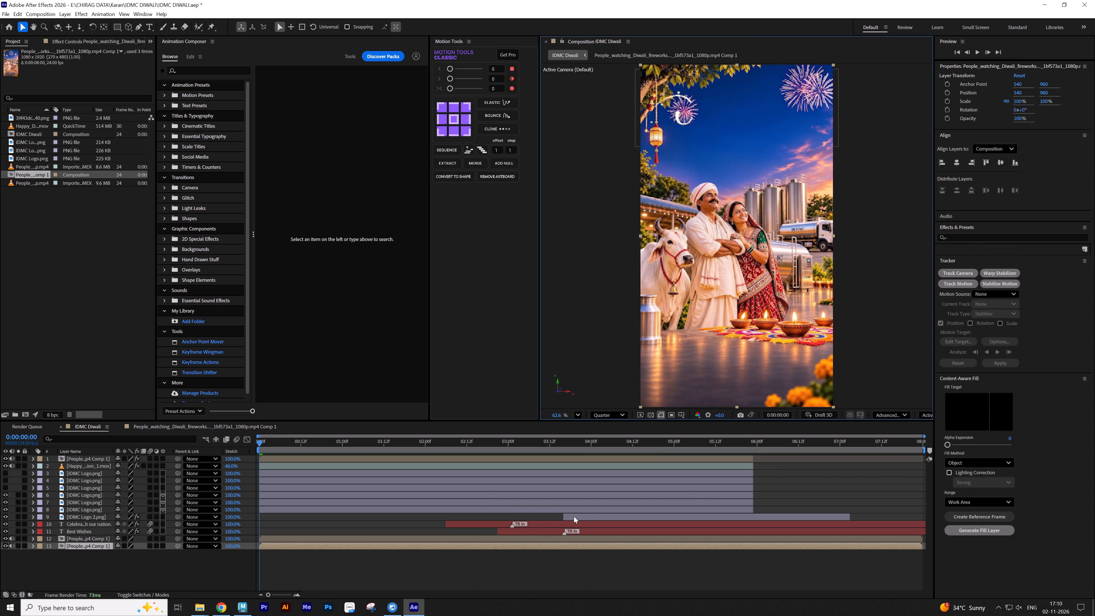
{"action": "left_click", "coordinate": [773, 488]}
{"action": "left_click", "coordinate": [745, 509]}
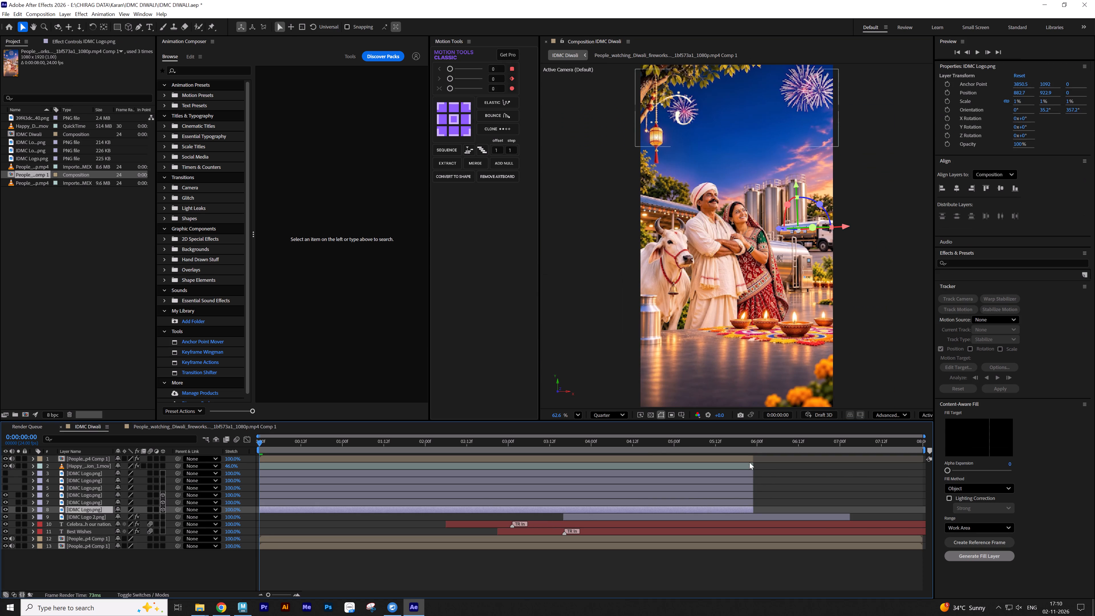
{"action": "left_click", "coordinate": [749, 459], "text": "shift"}
{"action": "left_click_drag", "start_coordinate": [752, 458], "coordinate": [928, 459]}
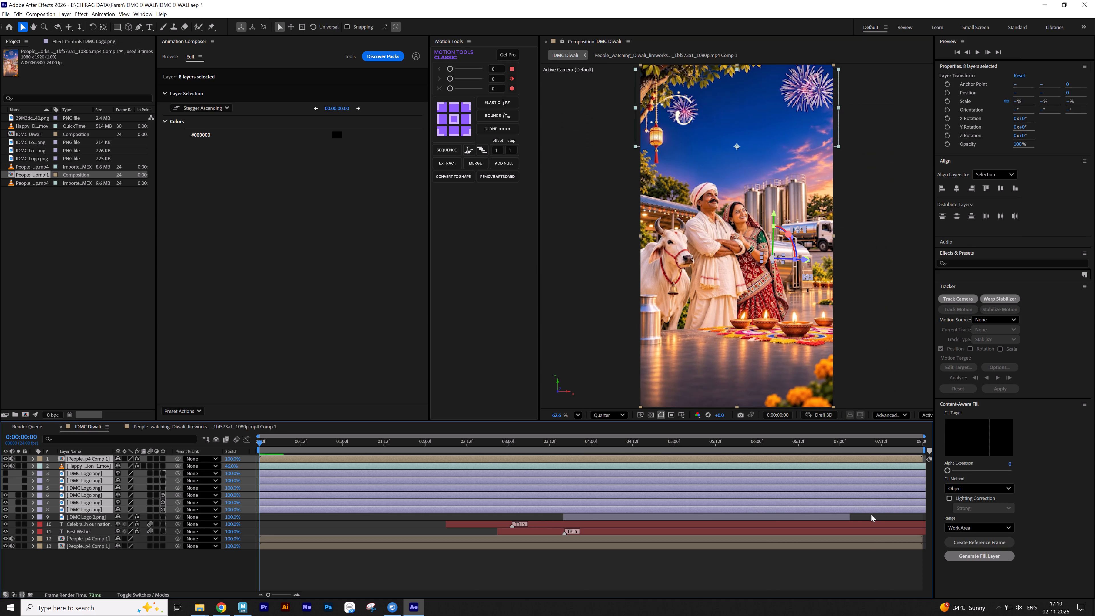
Extend the IDMC Logo 2 layer to the 8-second end of the composition.
{"action": "left_click", "coordinate": [871, 515]}
{"action": "left_click_drag", "start_coordinate": [853, 515], "coordinate": [924, 516]}
{"action": "left_click", "coordinate": [853, 550]}
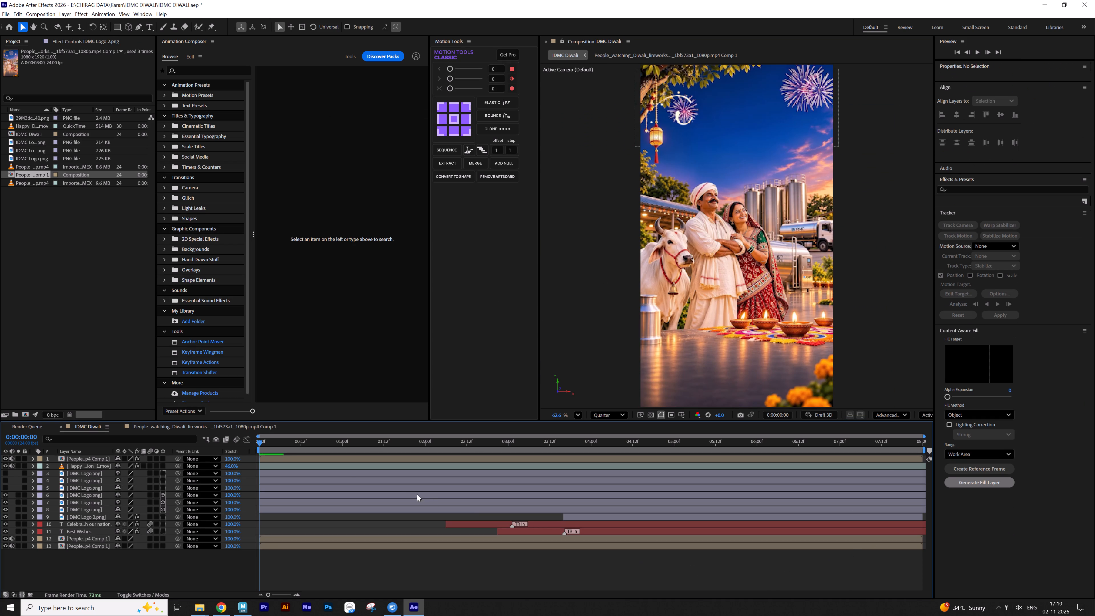
Scrub and play the whole IDMC Diwali animation, examining the frames between about 0:00:05:17 and 0:00:05:23 closely.
{"action": "left_click_drag", "start_coordinate": [261, 442], "coordinate": [284, 445]}
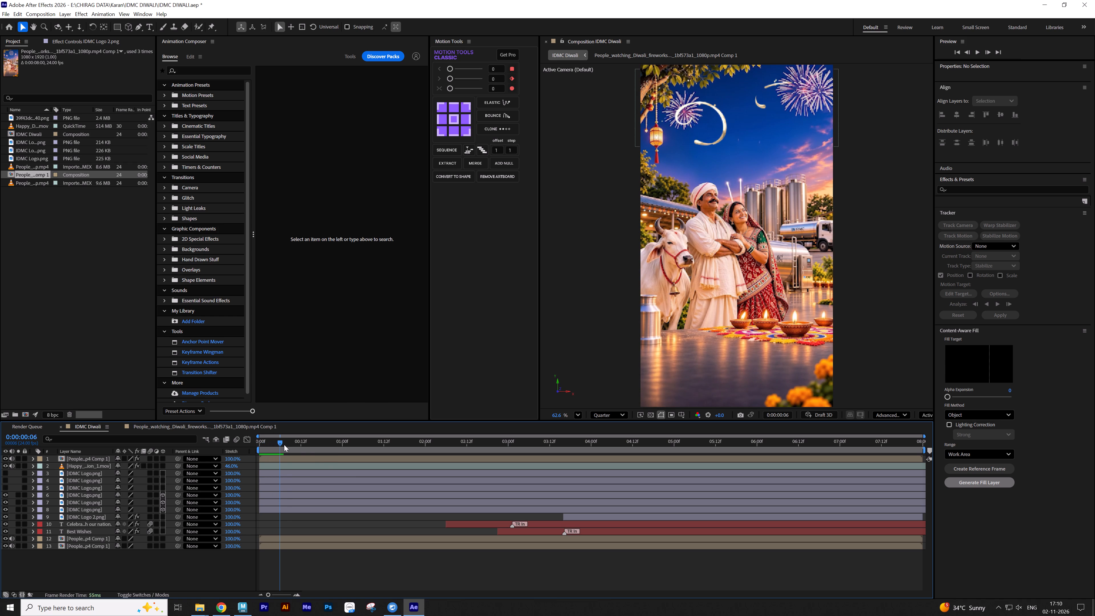
{"action": "left_click_drag", "start_coordinate": [284, 445], "coordinate": [425, 449]}
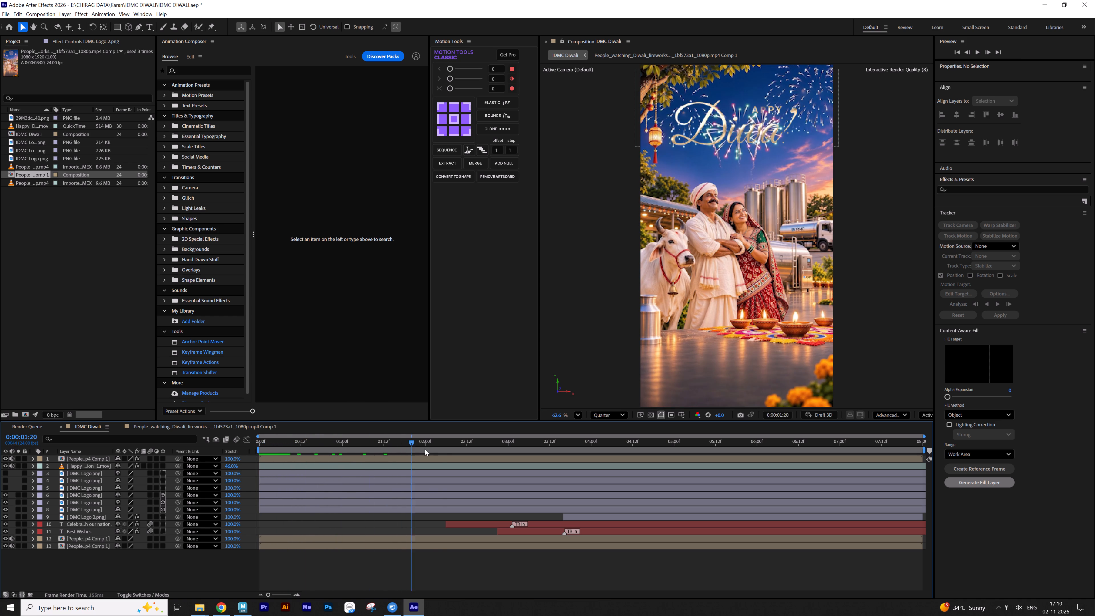
{"action": "left_click_drag", "start_coordinate": [425, 449], "coordinate": [548, 460]}
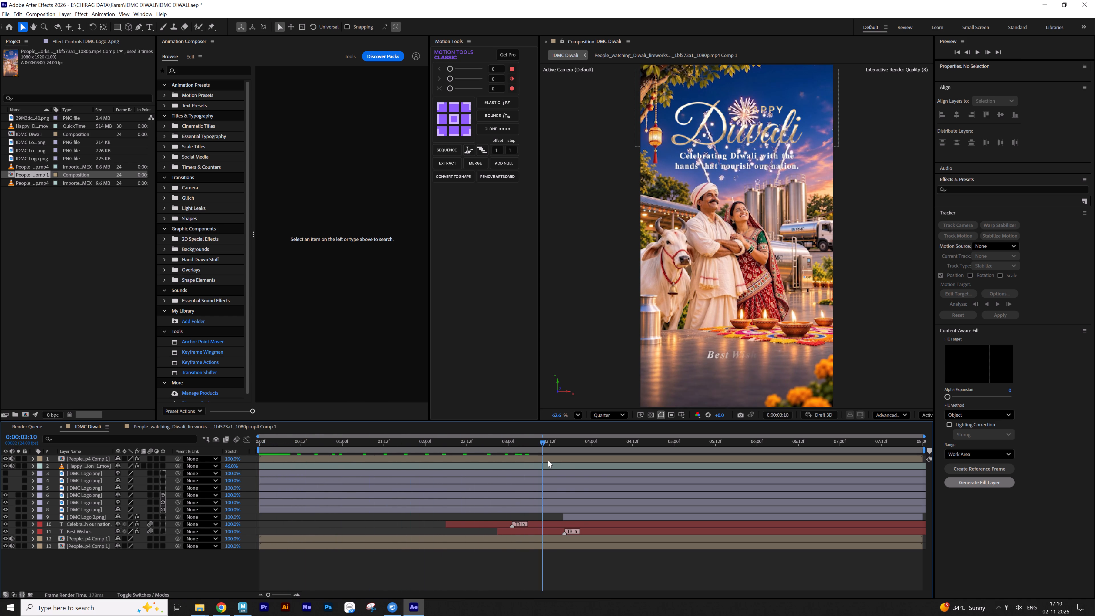
{"action": "left_click_drag", "start_coordinate": [548, 460], "coordinate": [708, 475]}
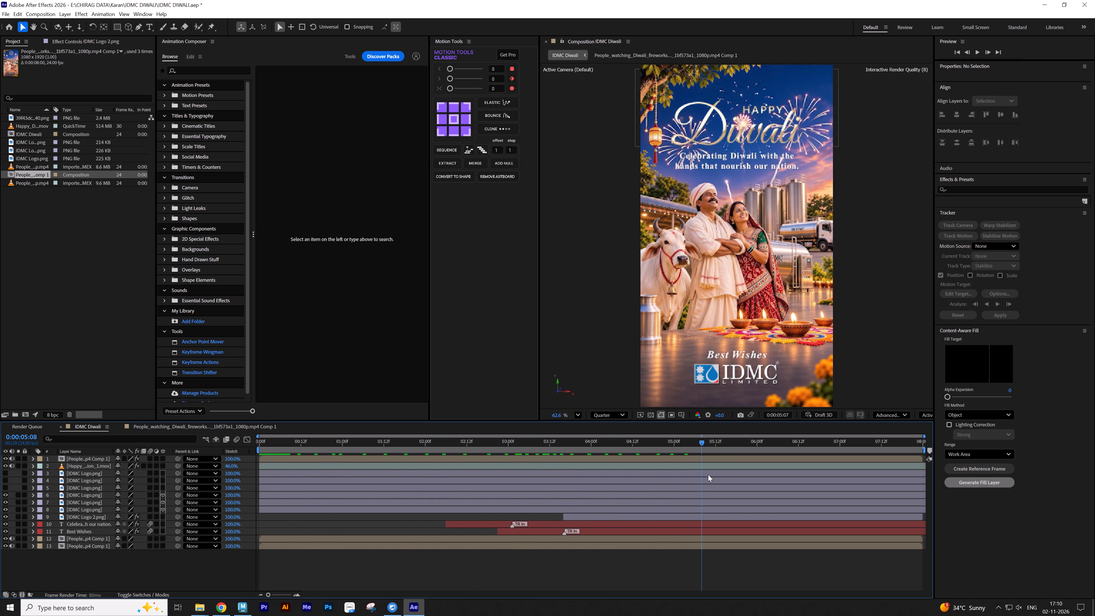
{"action": "left_click_drag", "start_coordinate": [708, 475], "coordinate": [857, 476]}
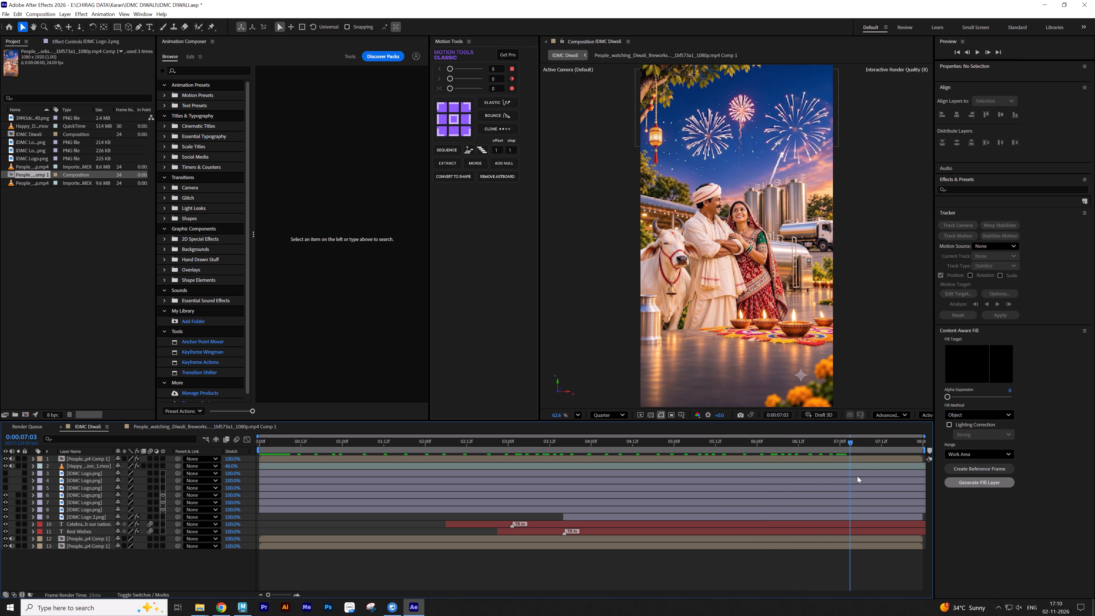
{"action": "left_click_drag", "start_coordinate": [857, 476], "coordinate": [666, 473]}
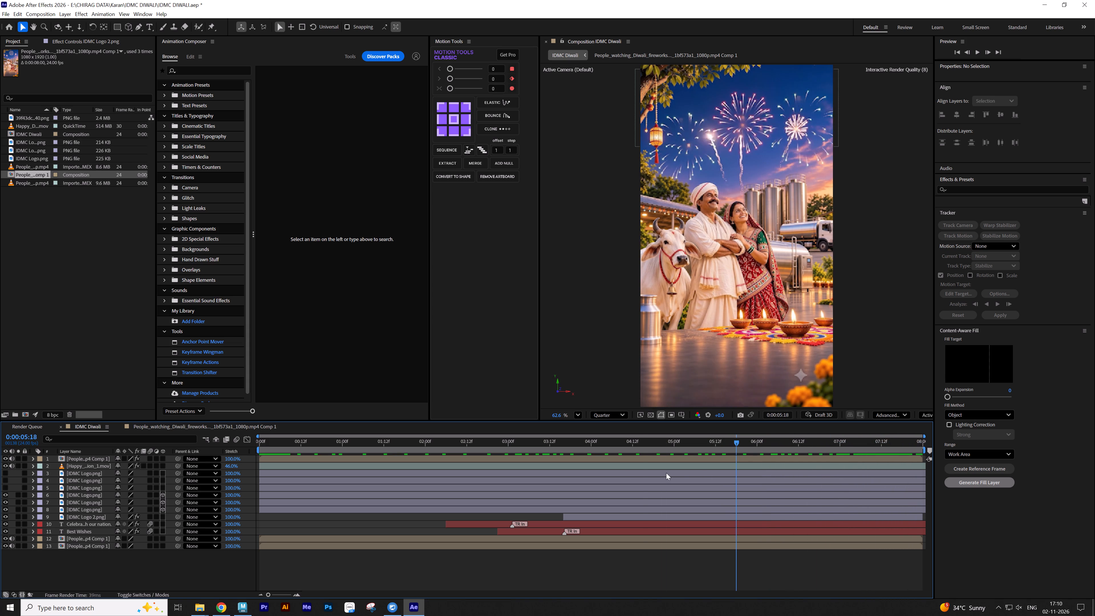
{"action": "left_click_drag", "start_coordinate": [666, 473], "coordinate": [131, 473]}
{"action": "key", "text": "space"}
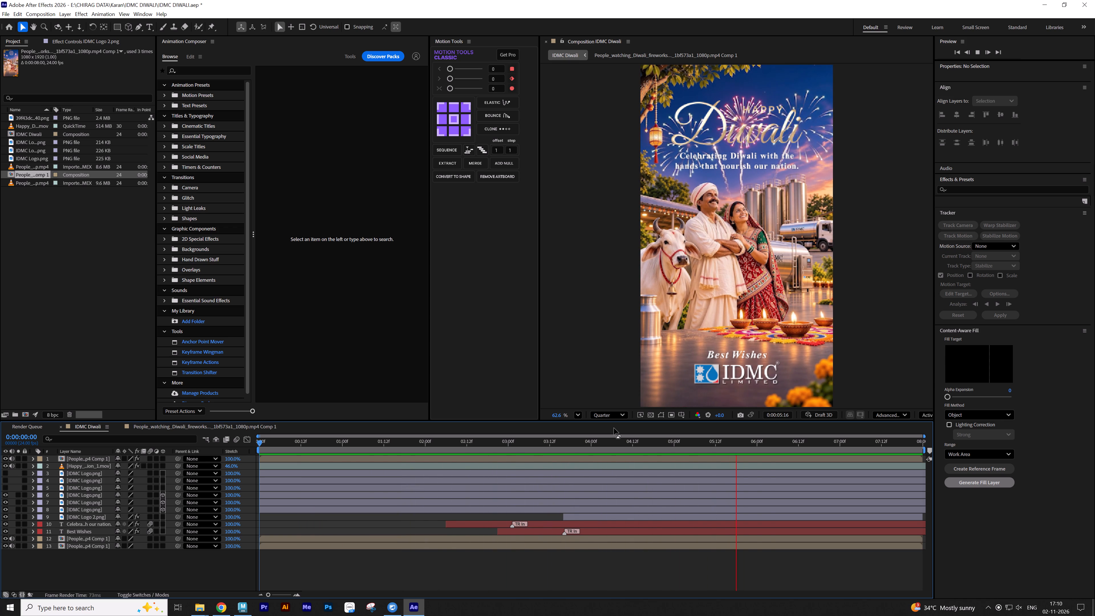
{"action": "key", "text": "space"}
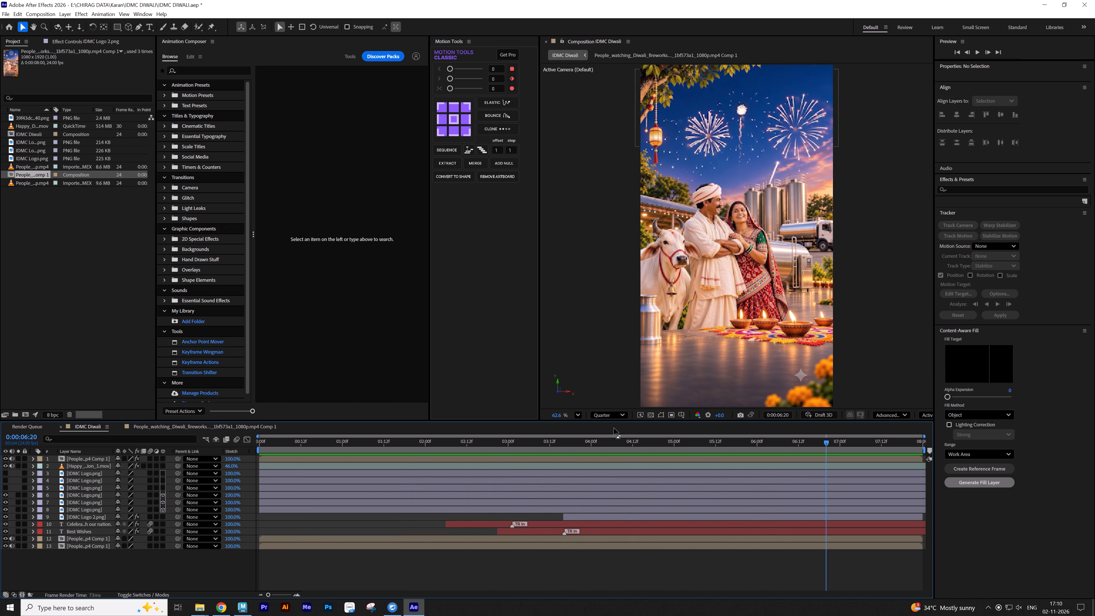
{"action": "left_click_drag", "start_coordinate": [809, 449], "coordinate": [733, 449]}
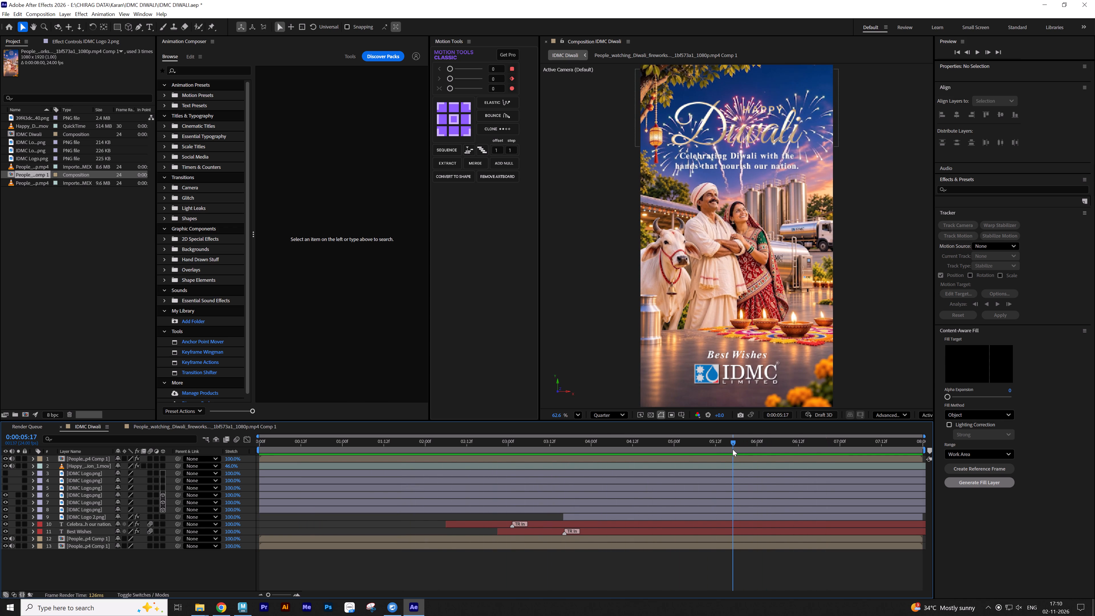
{"action": "left_click_drag", "start_coordinate": [733, 449], "coordinate": [753, 452]}
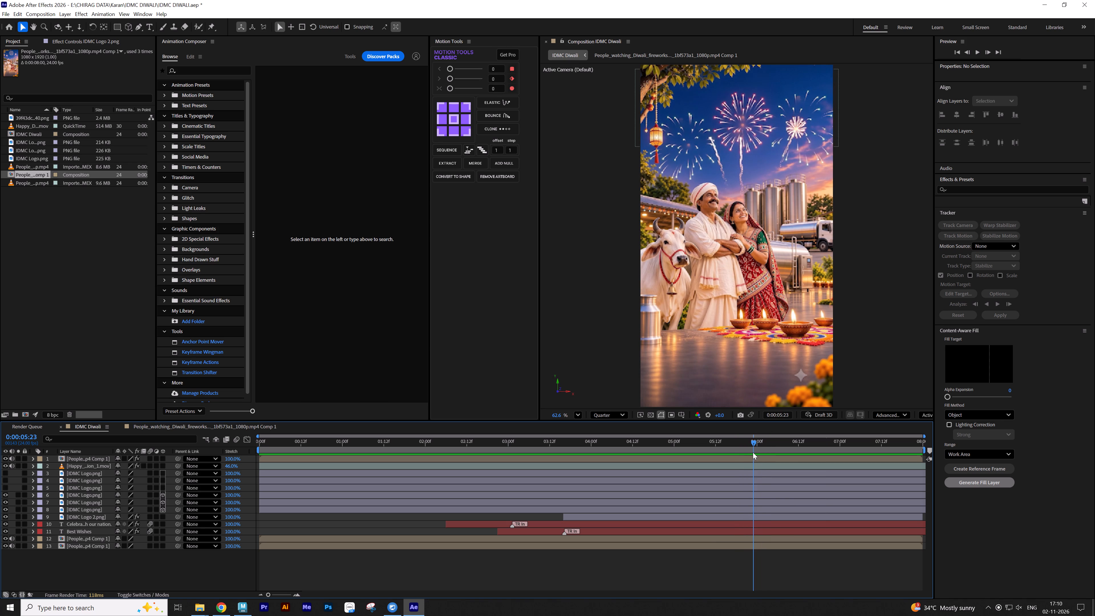
{"action": "left_click_drag", "start_coordinate": [753, 452], "coordinate": [751, 453]}
Open the top fireworks precomp layer for Roto Brush editing and set the composition preview to Full resolution.
{"action": "left_click", "coordinate": [749, 460]}
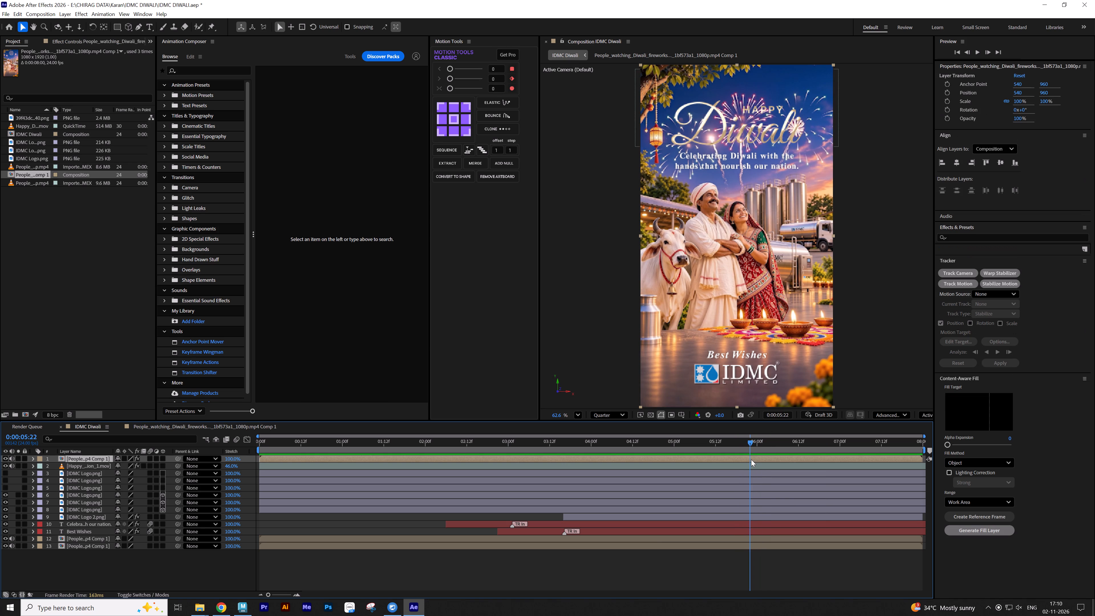
{"action": "left_click", "coordinate": [771, 459]}
{"action": "left_click", "coordinate": [198, 29]}
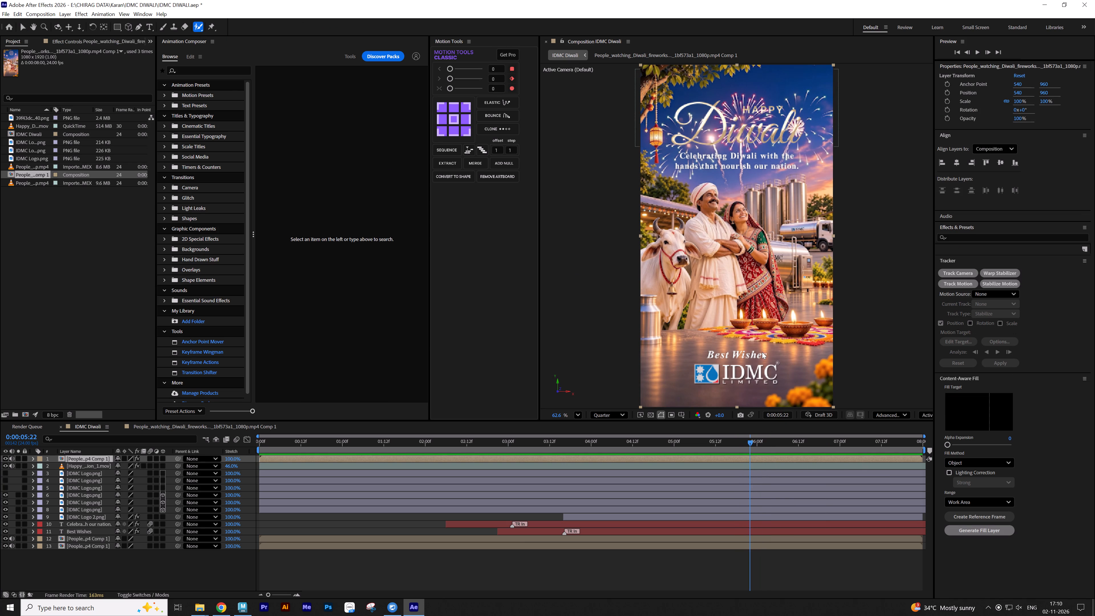
{"action": "double_click", "coordinate": [760, 460]}
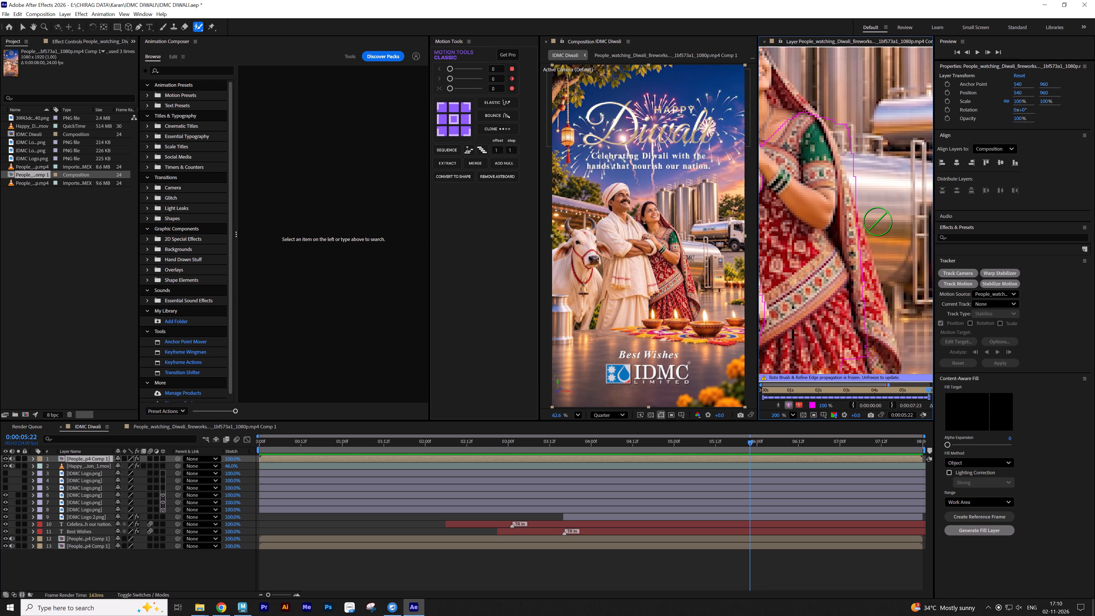
{"action": "left_click", "coordinate": [609, 415]}
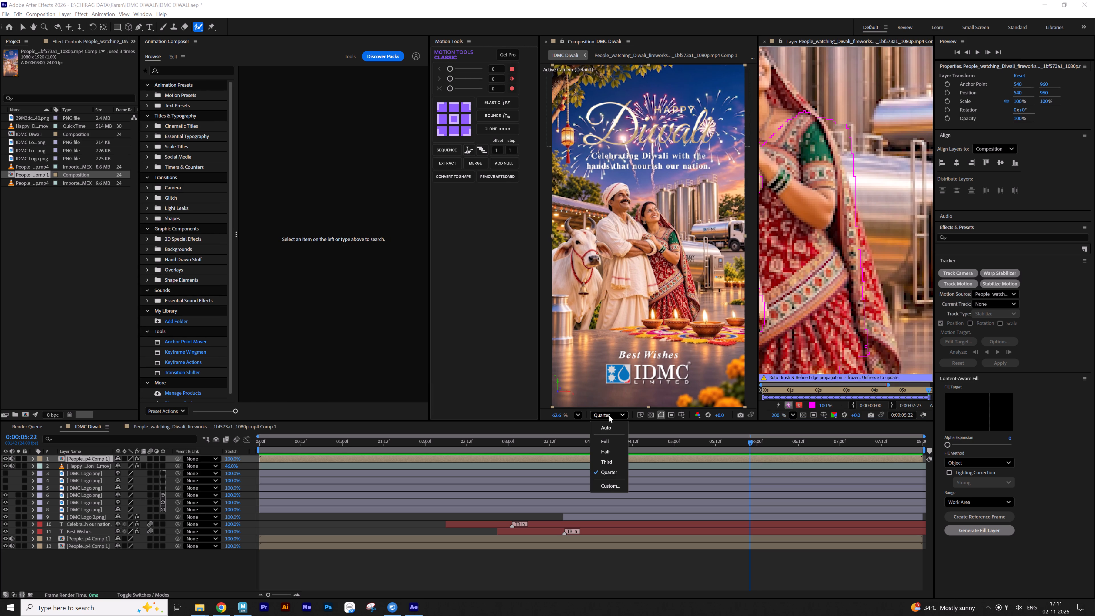
{"action": "left_click", "coordinate": [607, 442]}
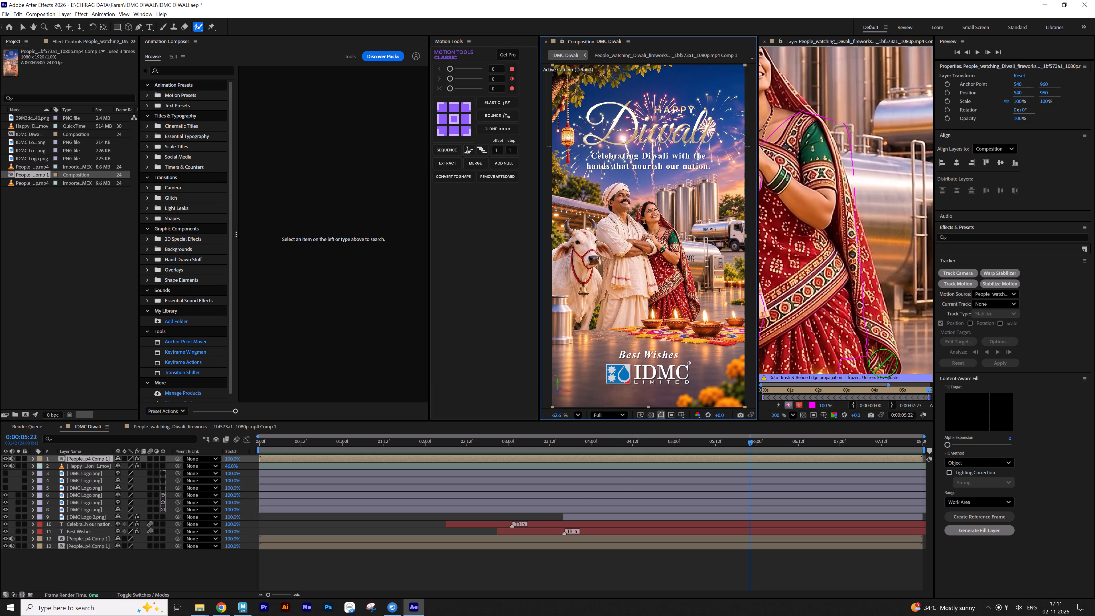
Go to 0:00:04:16 in the fireworks layer and widen its viewer to show the couple and the Roto Brush controls.
{"action": "left_click_drag", "start_coordinate": [925, 389], "coordinate": [909, 391]}
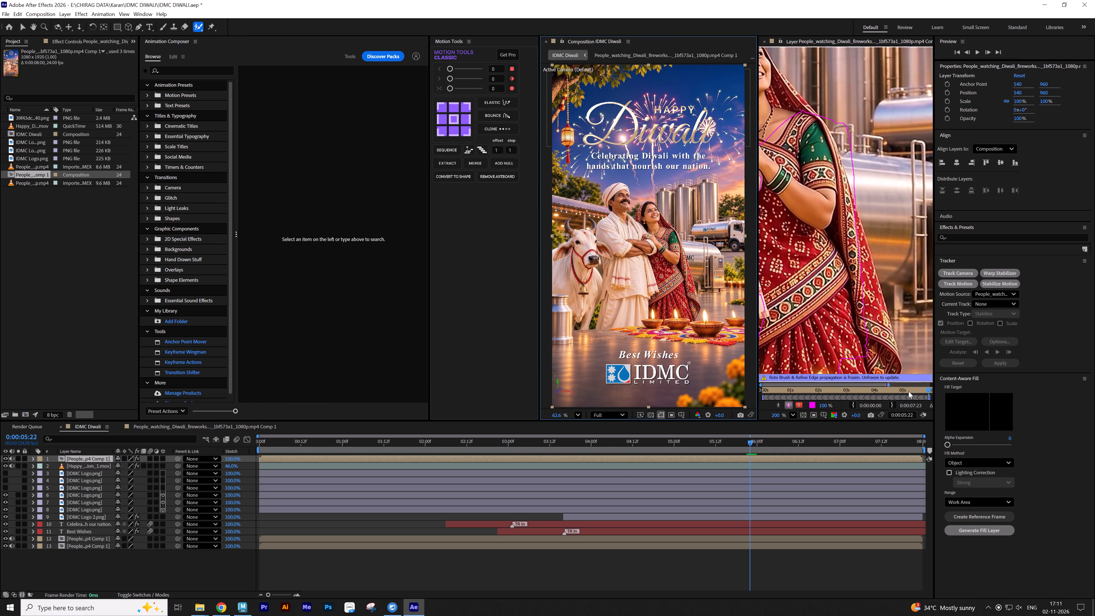
{"action": "left_click_drag", "start_coordinate": [909, 391], "coordinate": [882, 392]}
{"action": "left_click", "coordinate": [894, 392]}
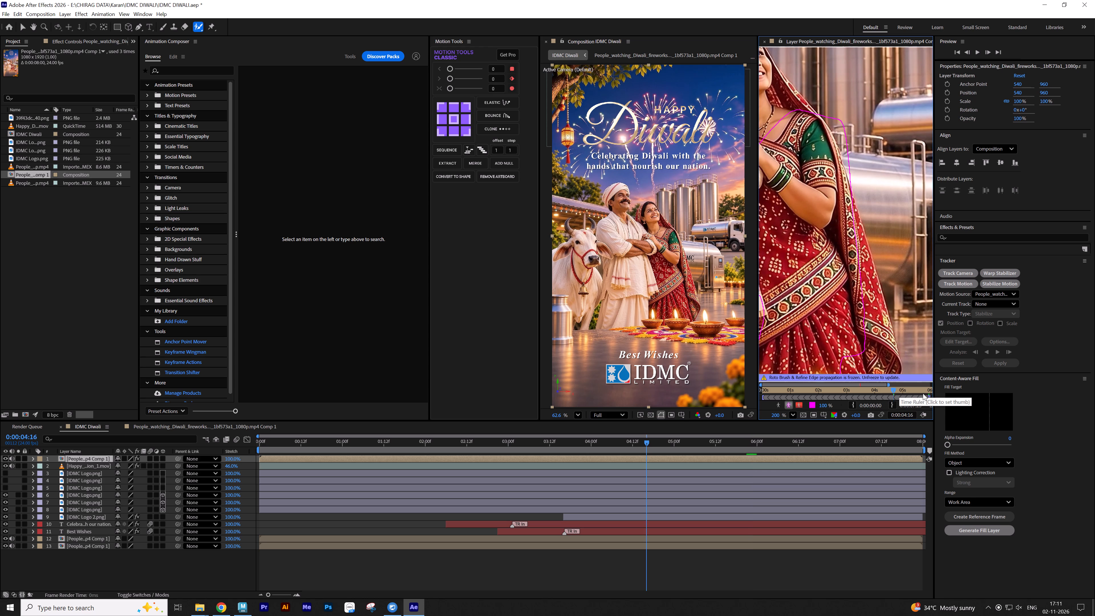
{"action": "left_click_drag", "start_coordinate": [934, 386], "coordinate": [1019, 385]}
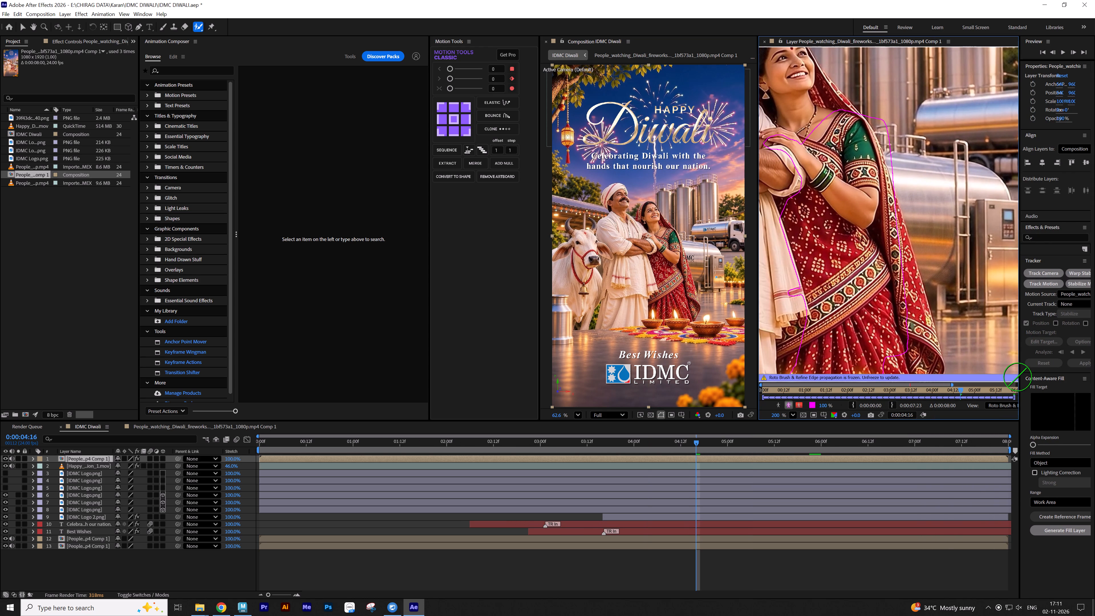
{"action": "left_click_drag", "start_coordinate": [1019, 390], "coordinate": [1089, 388]}
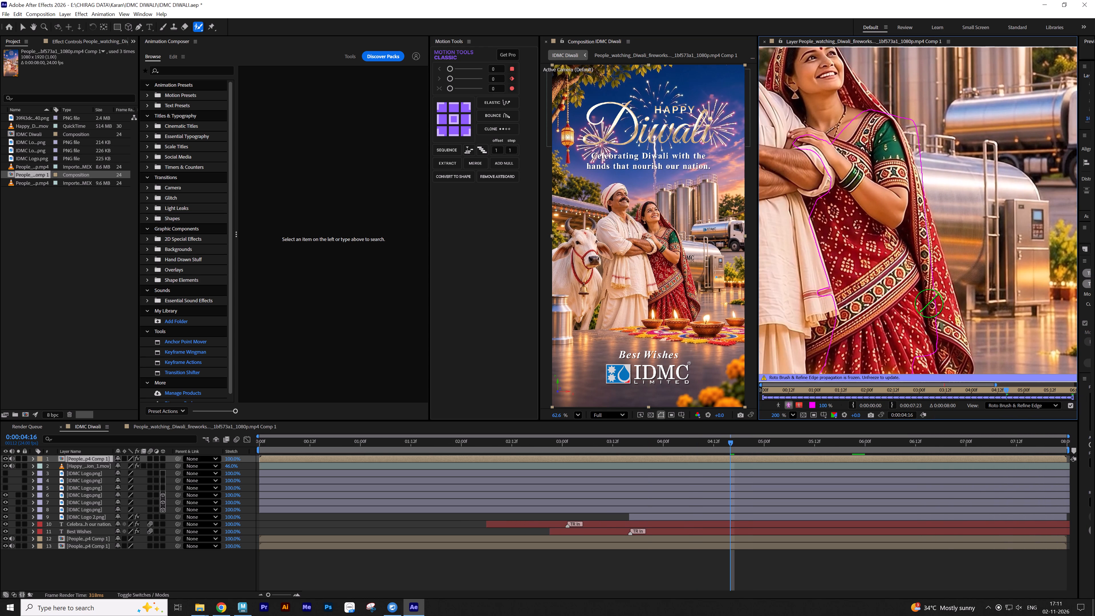
{"action": "left_click_drag", "start_coordinate": [1078, 93], "coordinate": [988, 96]}
{"action": "left_click_drag", "start_coordinate": [757, 95], "coordinate": [696, 101]}
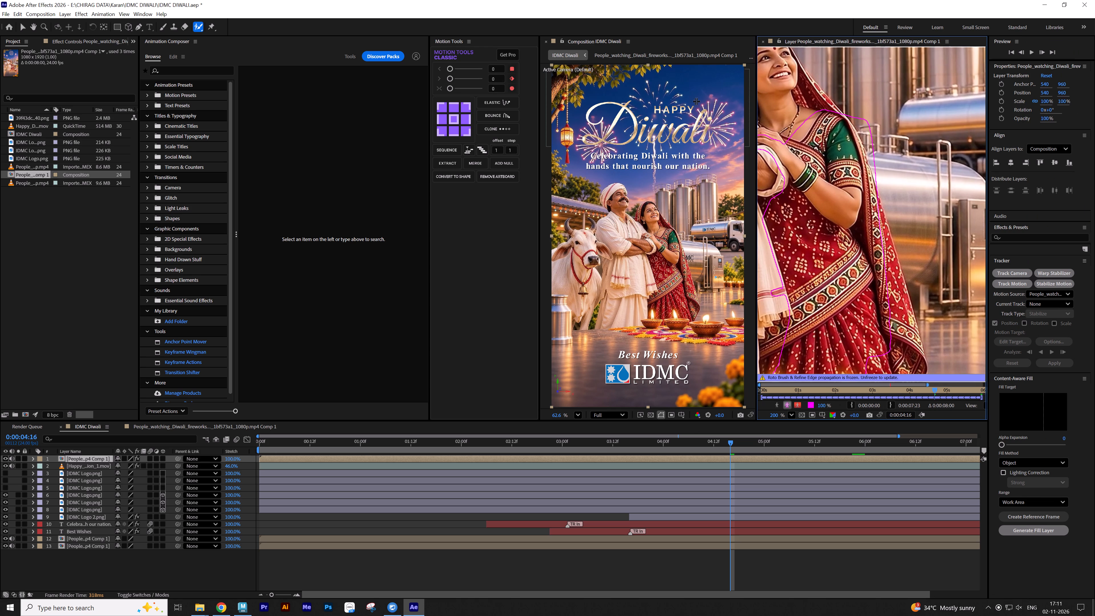
{"action": "left_click_drag", "start_coordinate": [696, 101], "coordinate": [535, 103]}
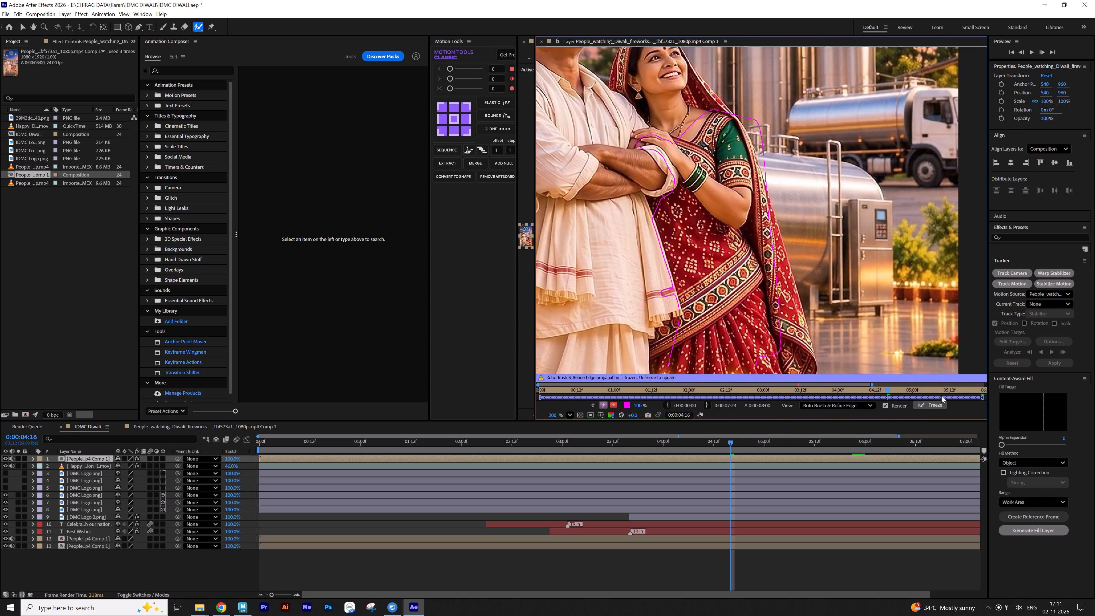
Unfreeze the roto propagation and delete the Roto Brush & Refine Edge effect from the top fireworks precomp layer.
{"action": "left_click", "coordinate": [934, 404]}
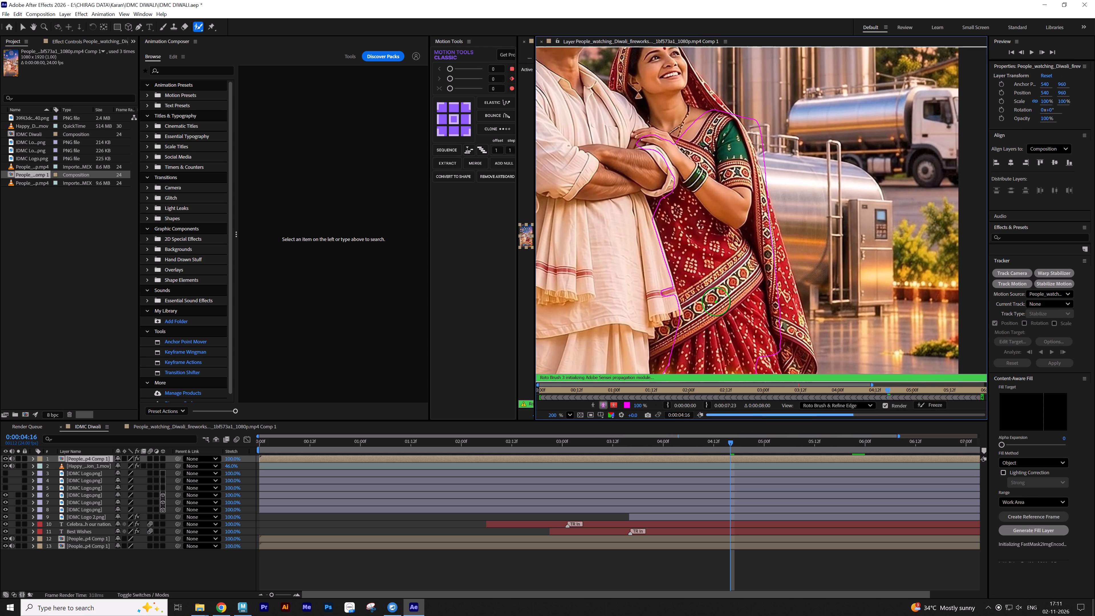
{"action": "left_click", "coordinate": [86, 44]}
{"action": "left_click", "coordinate": [45, 55]}
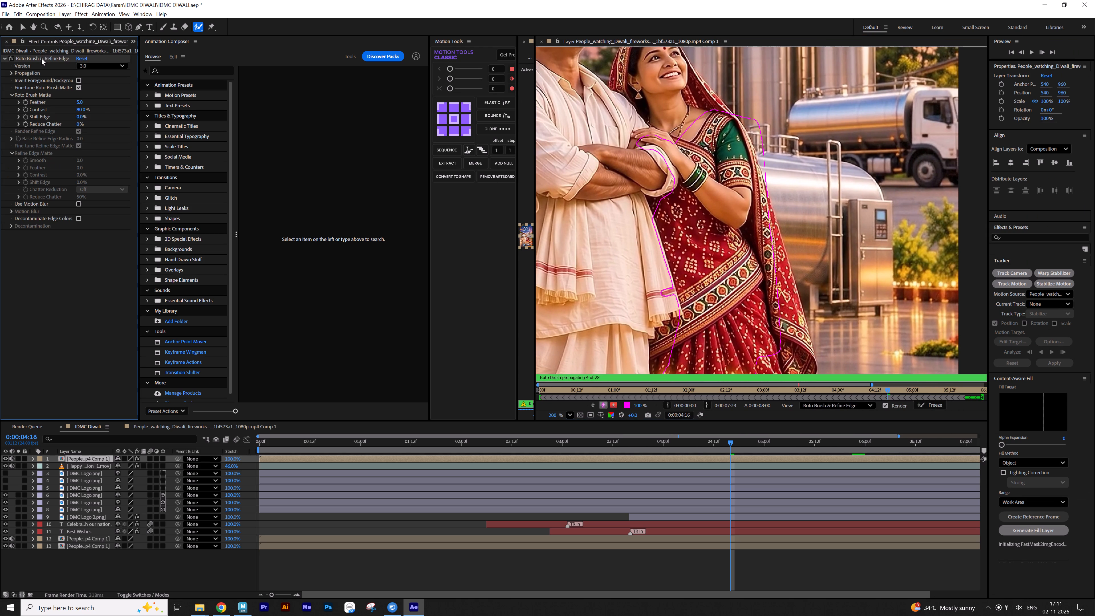
{"action": "left_click", "coordinate": [41, 59]}
{"action": "key", "text": "Delete"}
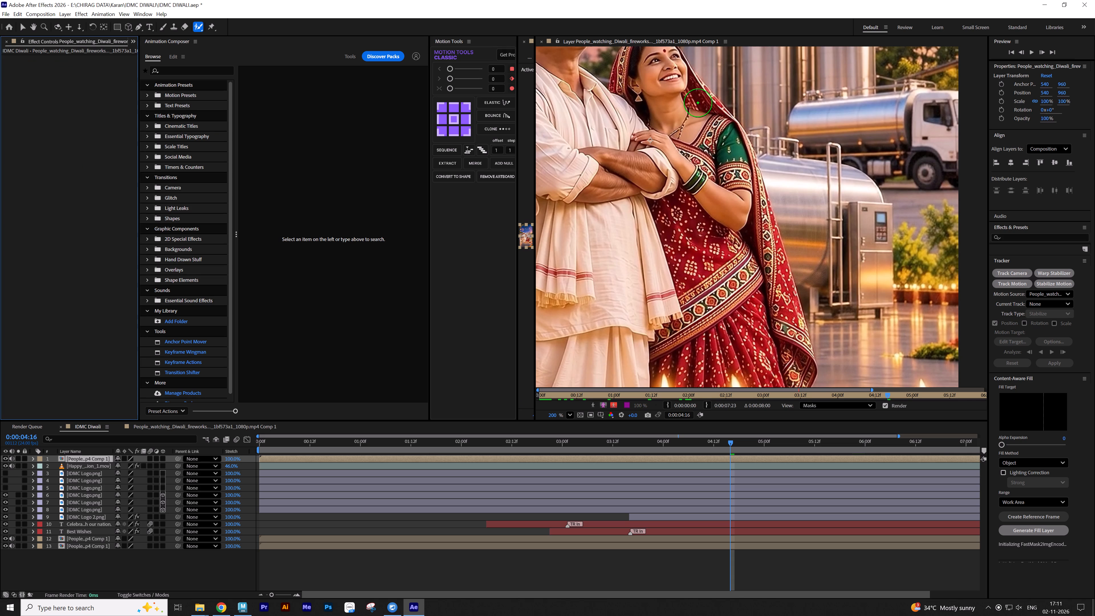
Paint Roto Brush foreground strokes over the woman at 0:00:04:16, covering her neck, arms, sari and veil border.
{"action": "left_click_drag", "start_coordinate": [686, 83], "coordinate": [775, 365]}
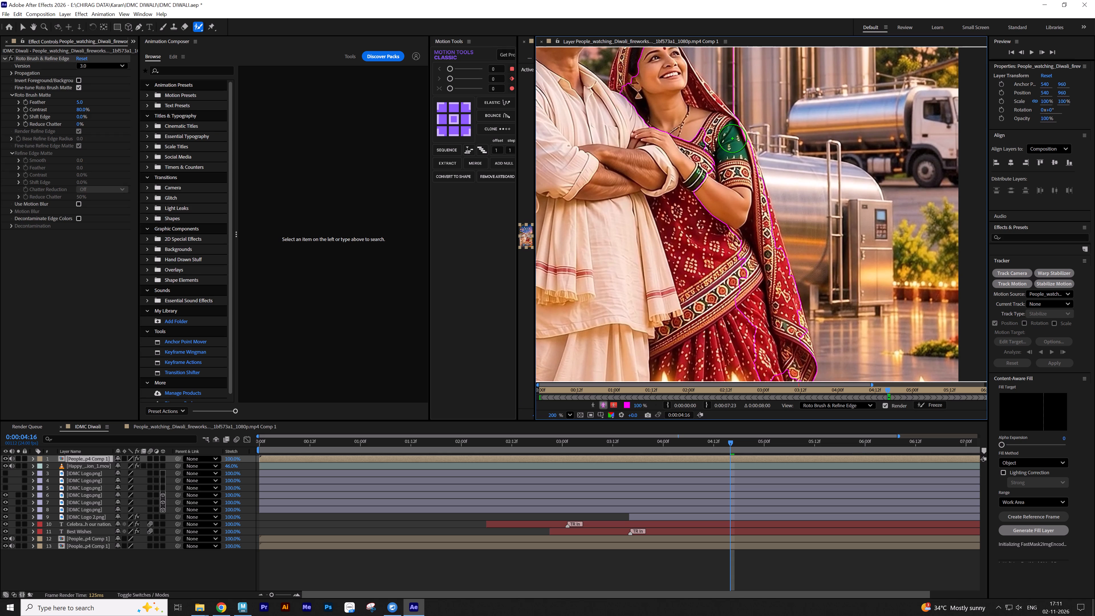
{"action": "left_click_drag", "start_coordinate": [733, 137], "coordinate": [717, 167]}
{"action": "left_click_drag", "start_coordinate": [742, 159], "coordinate": [730, 235]}
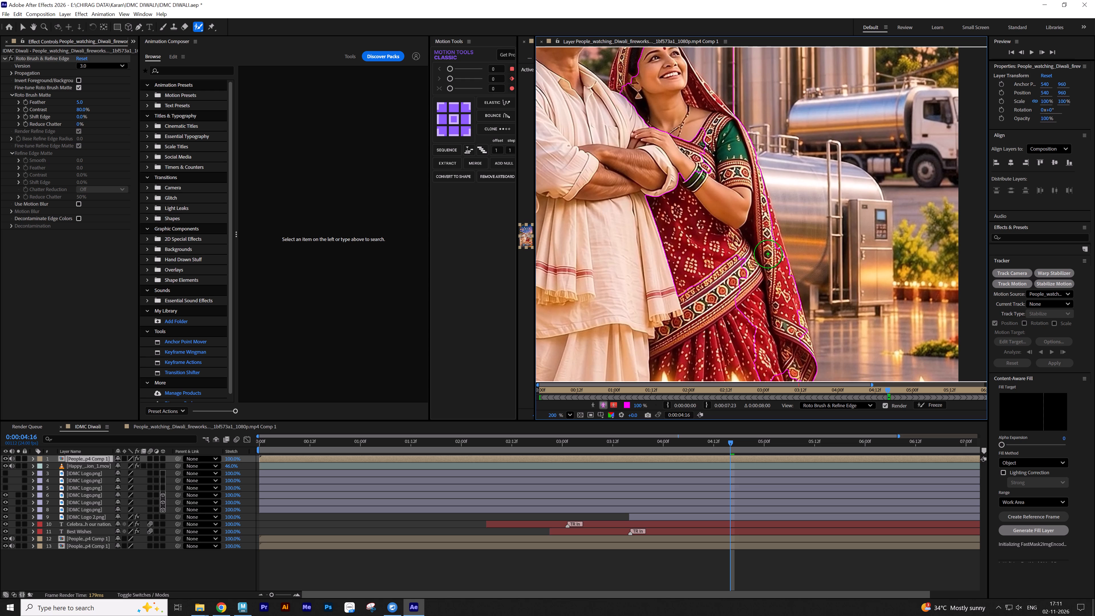
{"action": "left_click_drag", "start_coordinate": [768, 245], "coordinate": [745, 290]}
{"action": "left_click_drag", "start_coordinate": [764, 228], "coordinate": [754, 233]}
{"action": "left_click_drag", "start_coordinate": [758, 203], "coordinate": [753, 207]}
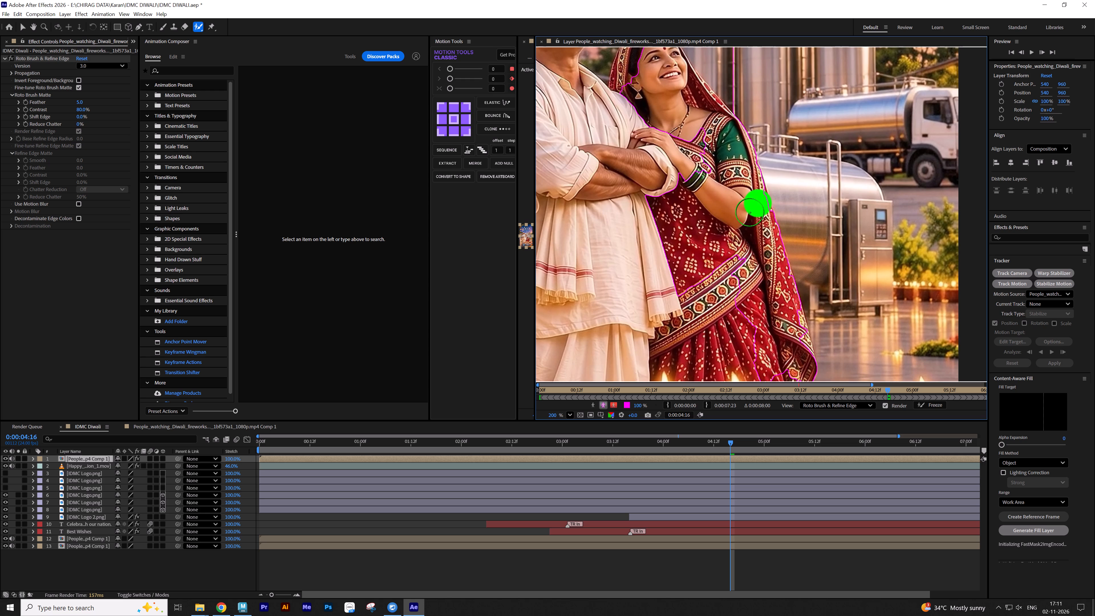
{"action": "left_click", "coordinate": [761, 214]}
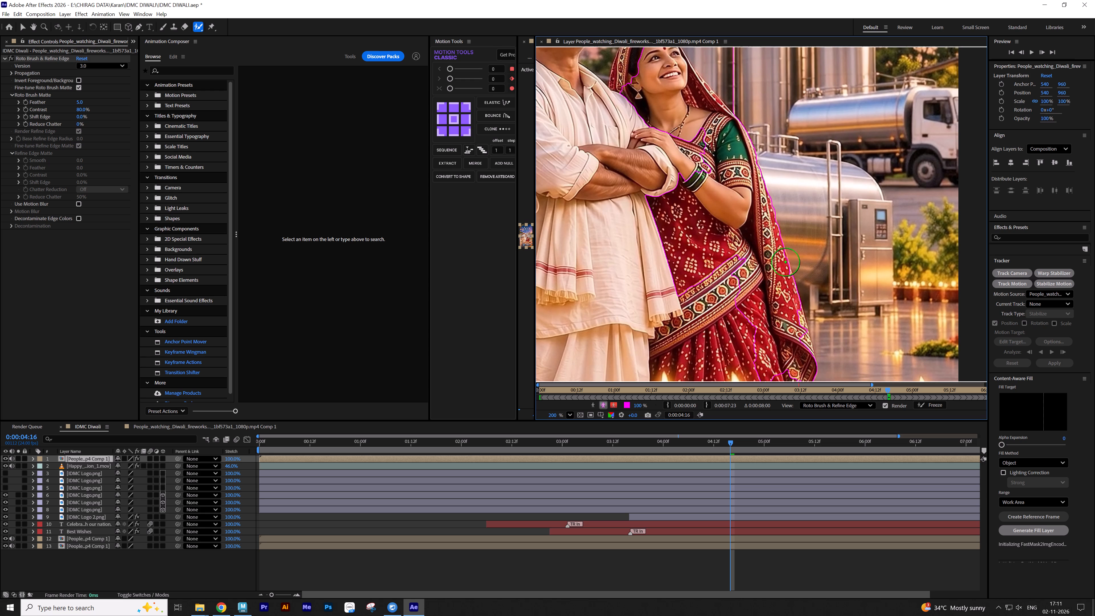
{"action": "left_click_drag", "start_coordinate": [751, 235], "coordinate": [737, 341]}
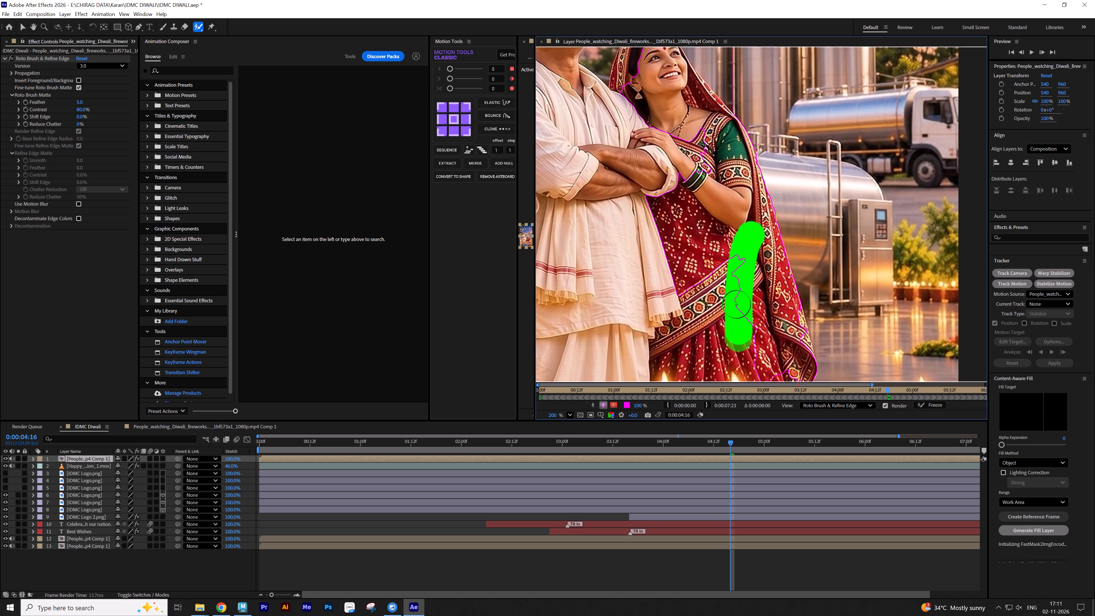
{"action": "left_click_drag", "start_coordinate": [720, 258], "coordinate": [659, 93]}
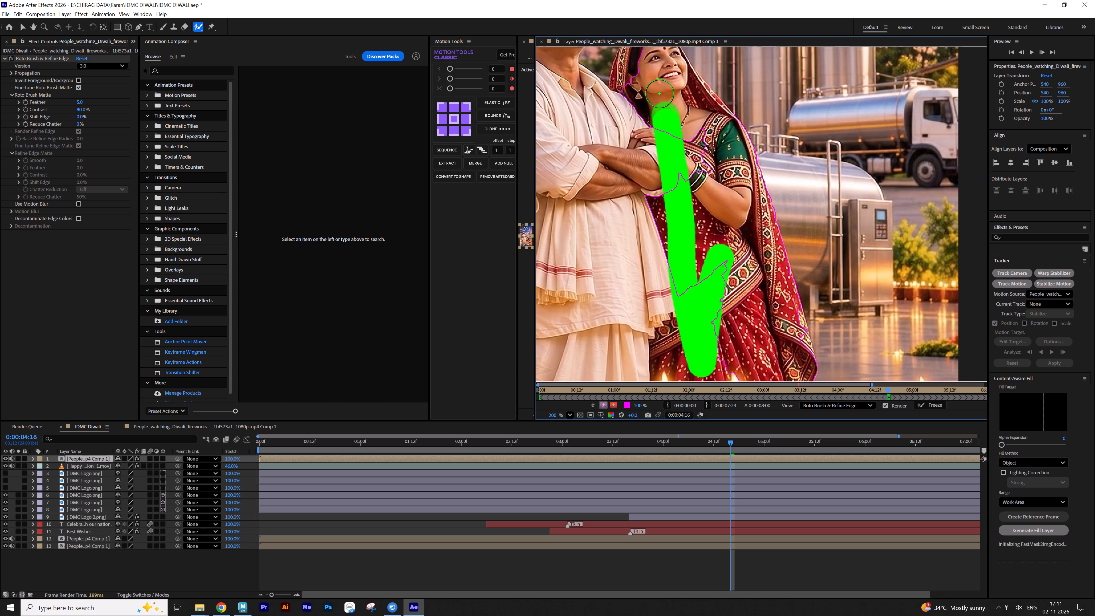
{"action": "left_click_drag", "start_coordinate": [659, 93], "coordinate": [688, 168]}
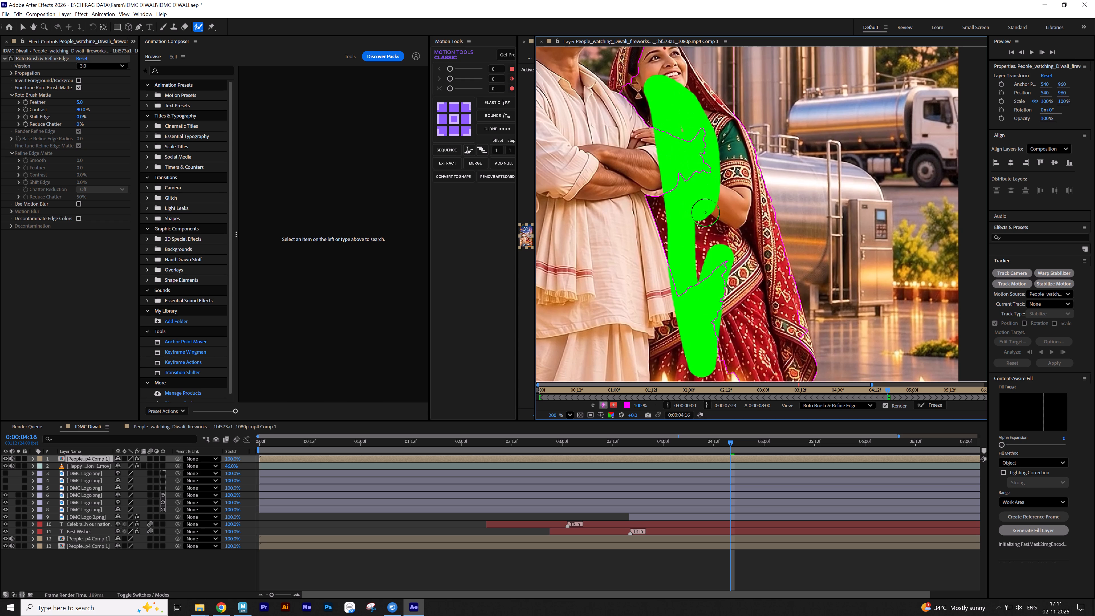
Subtract the background beside the woman's head and veil from the Roto Brush selection.
{"action": "left_click_drag", "start_coordinate": [745, 98], "coordinate": [694, 27], "text": "alt"}
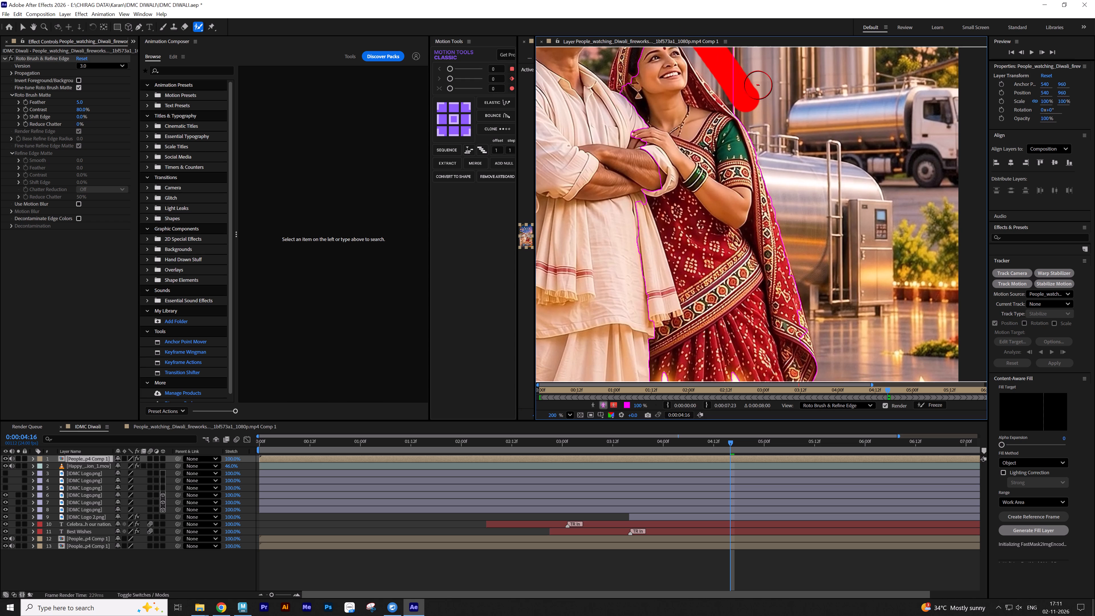
{"action": "left_click_drag", "start_coordinate": [729, 82], "coordinate": [709, 62], "text": "alt"}
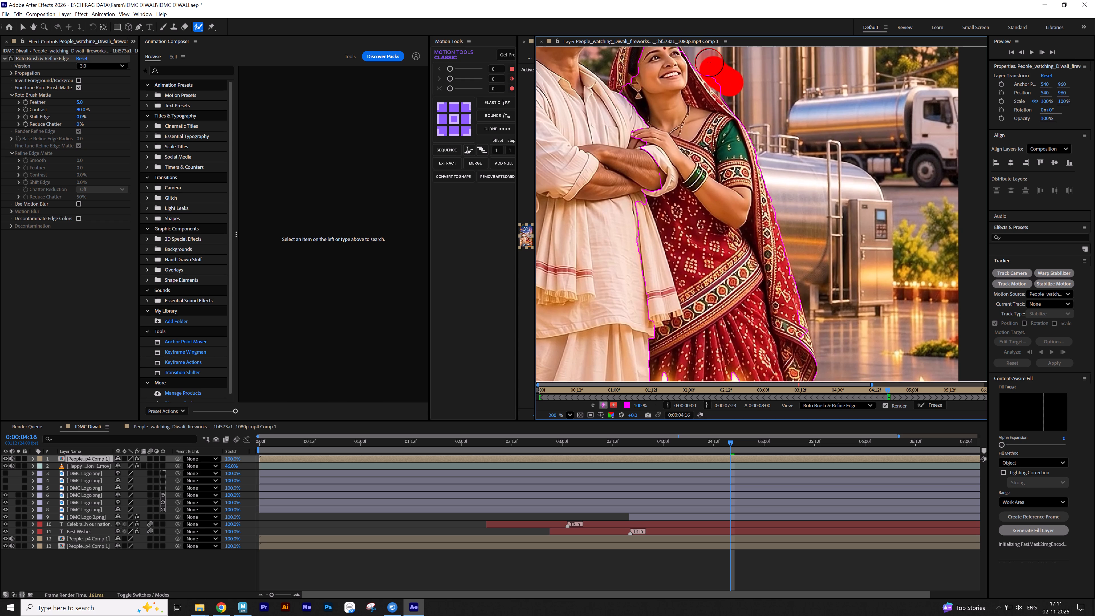
{"action": "left_click_drag", "start_coordinate": [709, 62], "coordinate": [709, 62], "text": "alt"}
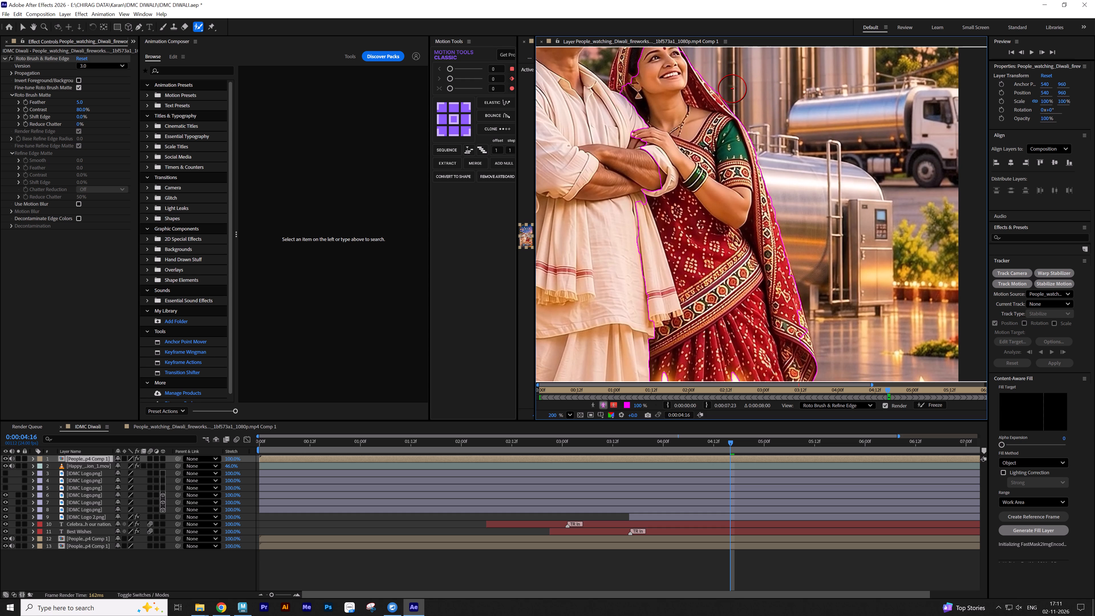
{"action": "left_click_drag", "start_coordinate": [731, 89], "coordinate": [724, 78], "text": "alt"}
{"action": "left_click", "coordinate": [735, 94], "text": "alt"}
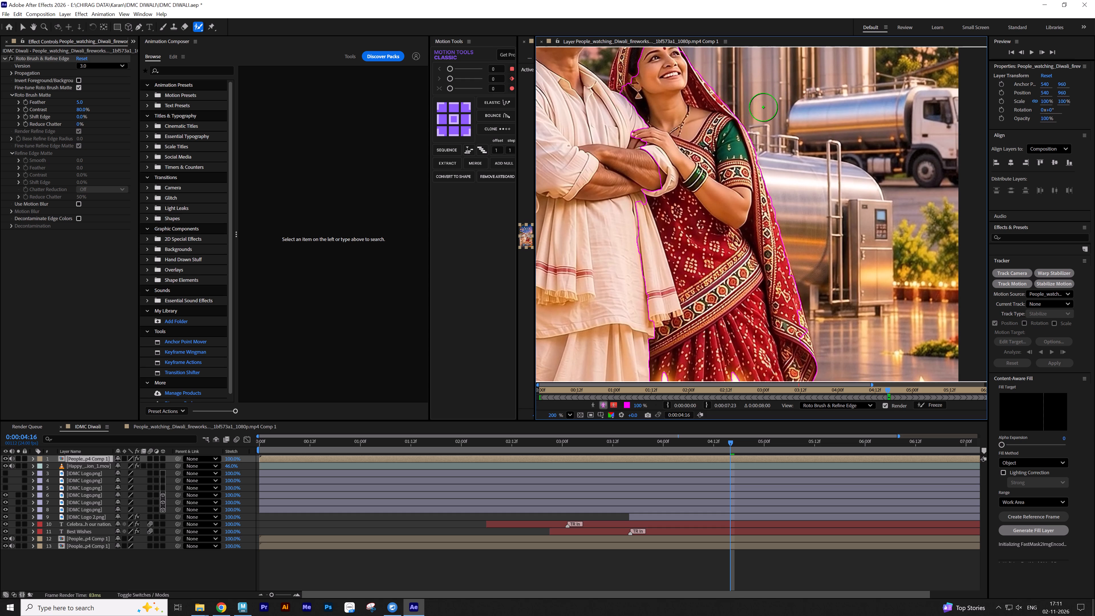
Add the woman's forehead and veil edge by her face to the Roto Brush foreground, and touch up her lower sari.
{"action": "middle_click_drag", "start_coordinate": [763, 107], "coordinate": [768, 154]}
{"action": "left_click_drag", "start_coordinate": [672, 100], "coordinate": [649, 96]}
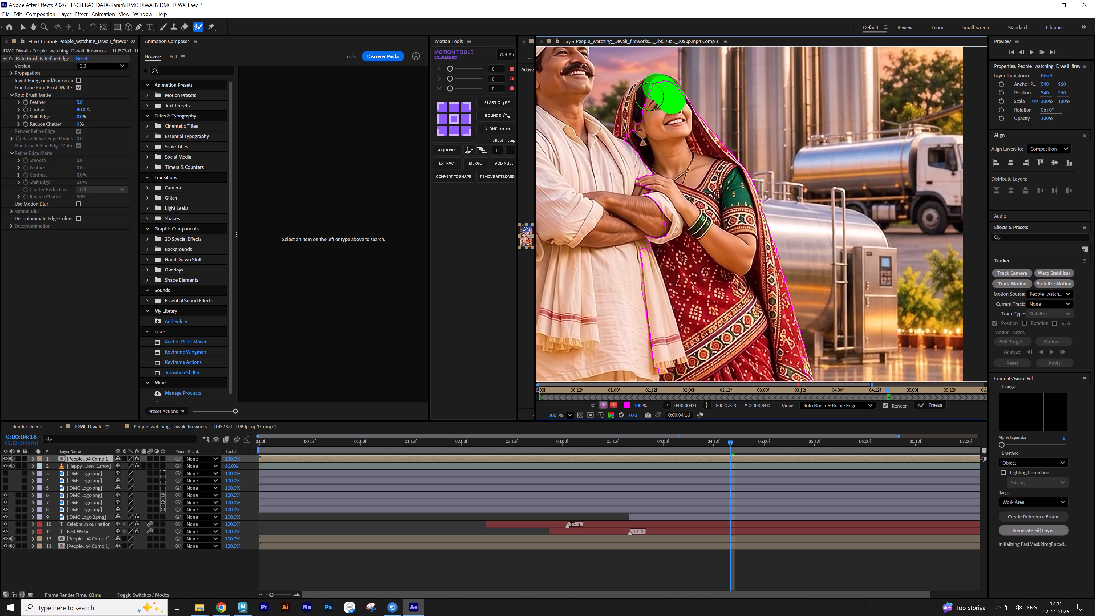
{"action": "left_click_drag", "start_coordinate": [649, 96], "coordinate": [645, 128]}
{"action": "middle_click_drag", "start_coordinate": [828, 213], "coordinate": [792, 133]}
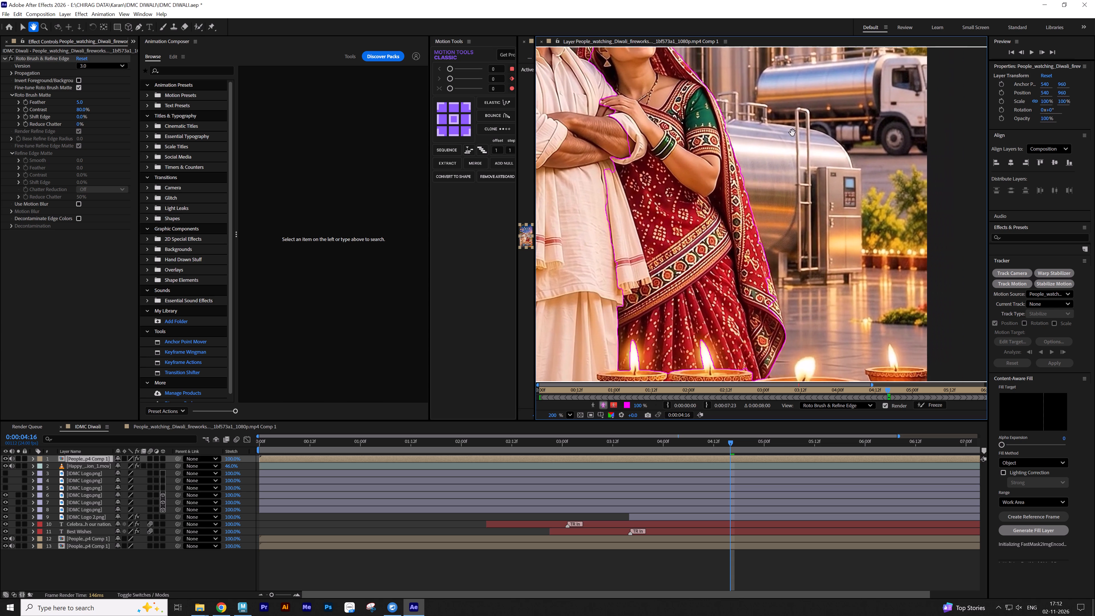
{"action": "middle_click_drag", "start_coordinate": [792, 133], "coordinate": [795, 150]}
{"action": "left_click", "coordinate": [749, 262]}
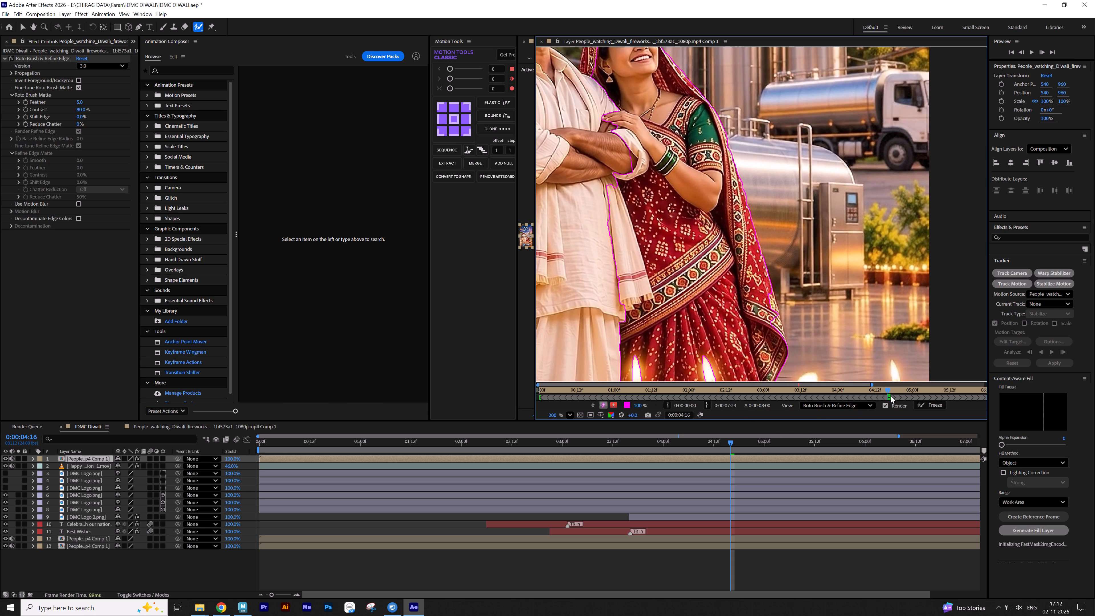
Propagate the woman's cutout, checking frames around 0:00:05:03, 0:00:04:11 and 0:00:03:13, and freeze the Roto Brush result.
{"action": "left_click_drag", "start_coordinate": [890, 392], "coordinate": [1006, 394]}
{"action": "left_click", "coordinate": [770, 391]}
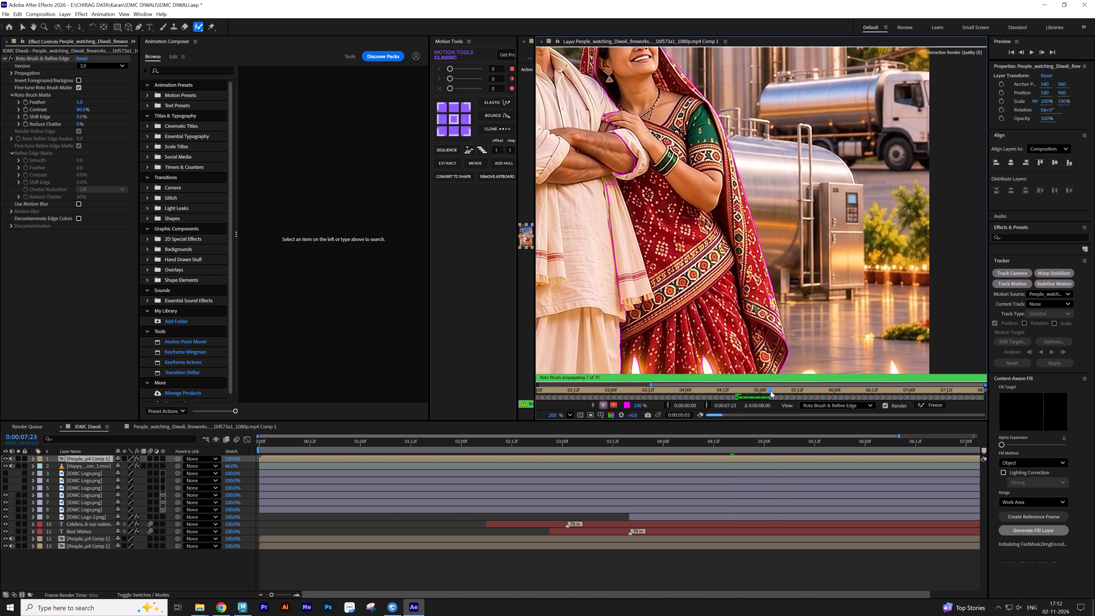
{"action": "left_click", "coordinate": [718, 390]}
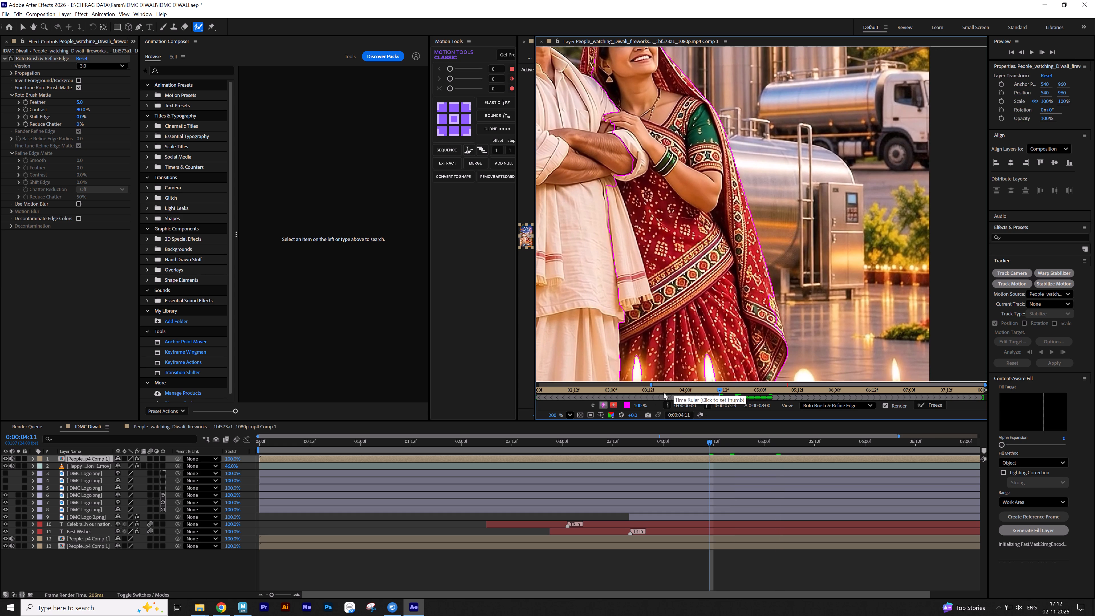
{"action": "left_click", "coordinate": [655, 394]}
{"action": "left_click", "coordinate": [651, 387]}
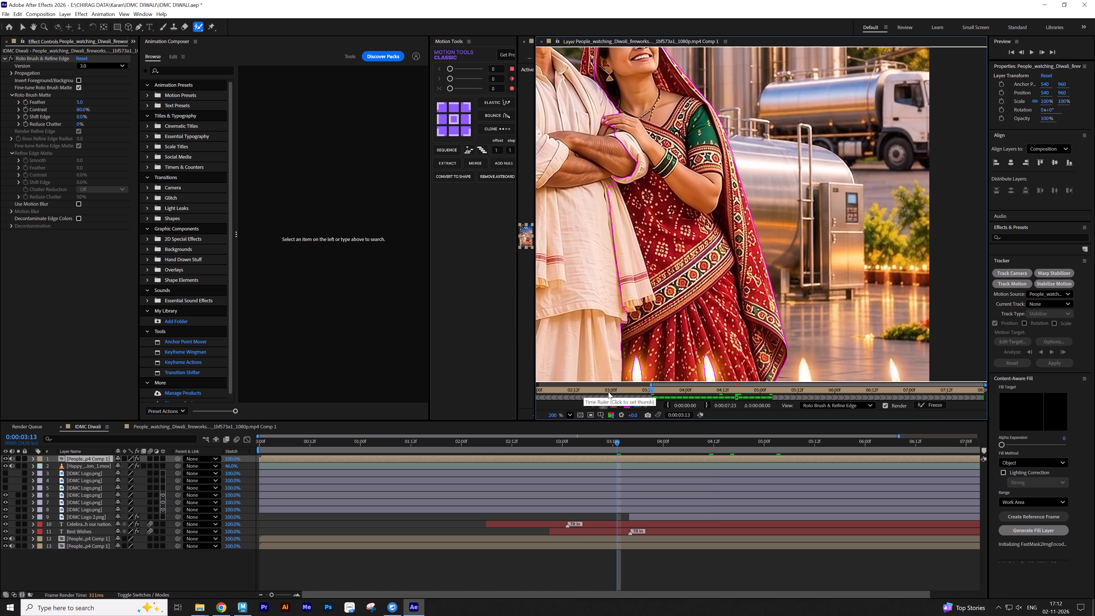
{"action": "left_click", "coordinate": [925, 407]}
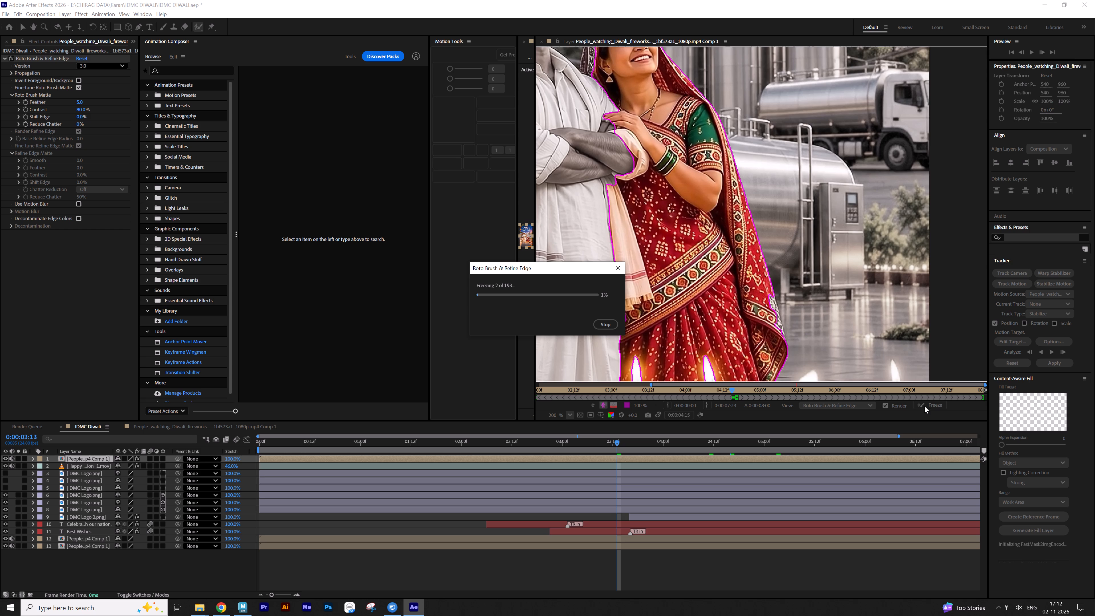
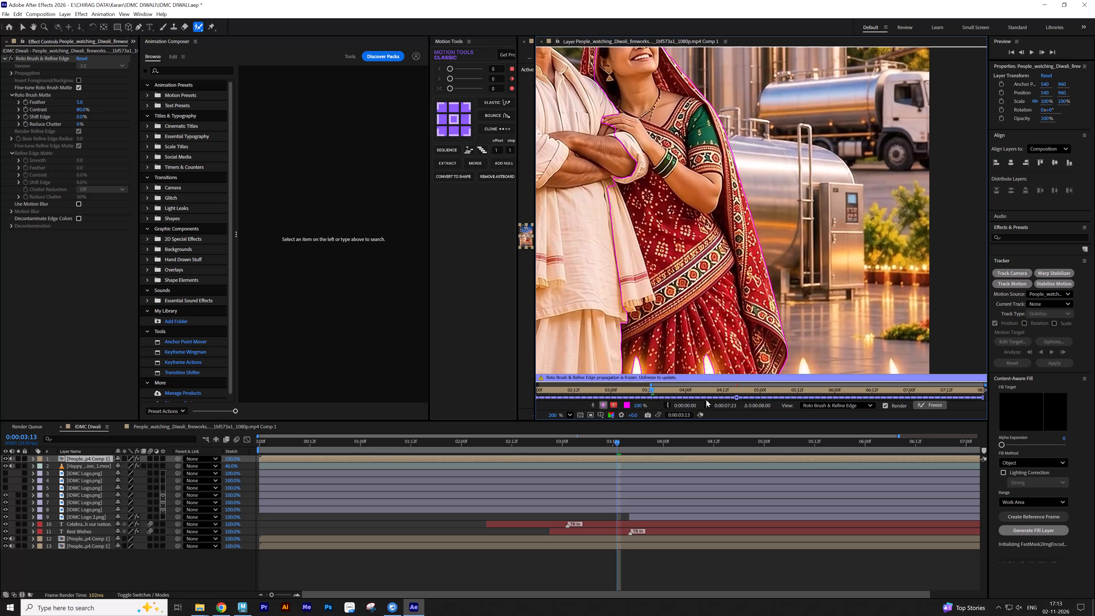
Close the woman's layer view, narrow the side tool panels, and show the whole IDMC Diwali composition in a wider viewer.
{"action": "left_click", "coordinate": [541, 38]}
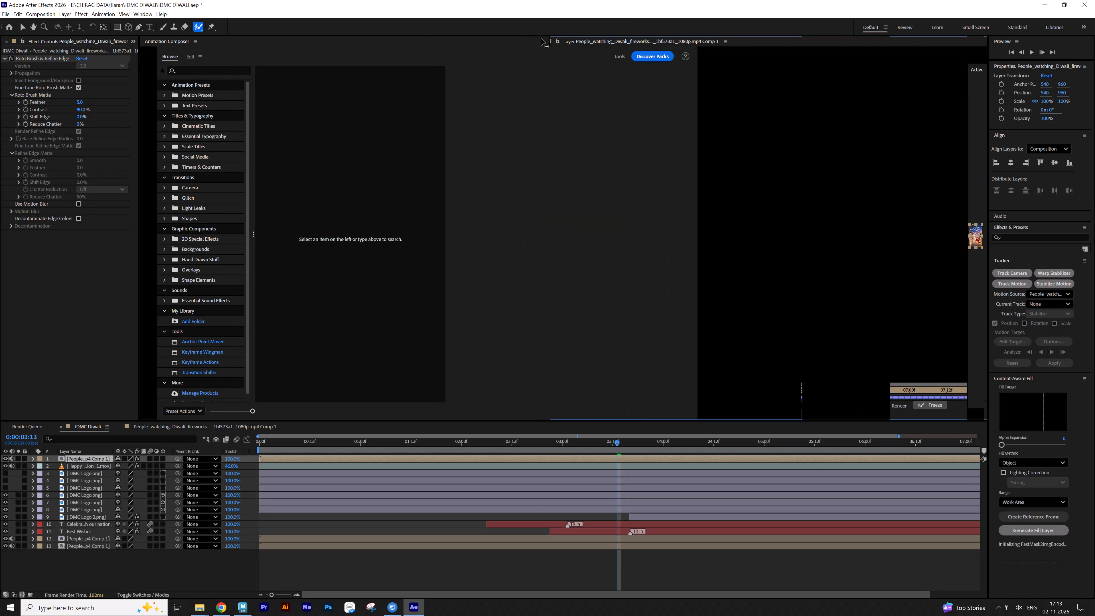
{"action": "left_click_drag", "start_coordinate": [802, 90], "coordinate": [429, 100]}
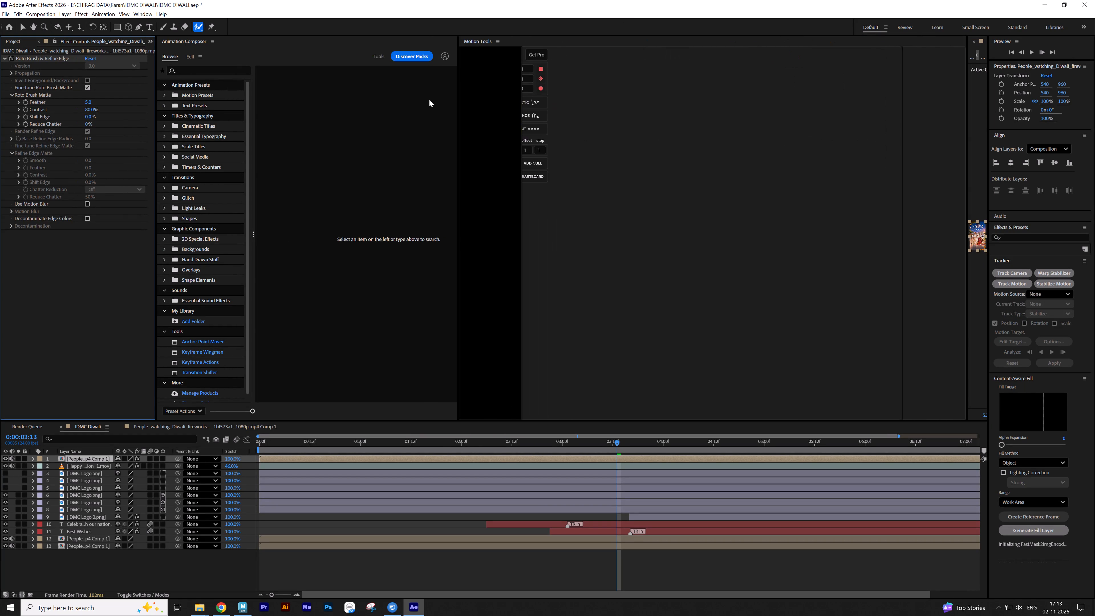
{"action": "left_click_drag", "start_coordinate": [429, 100], "coordinate": [381, 106]}
{"action": "left_click", "coordinate": [966, 135]}
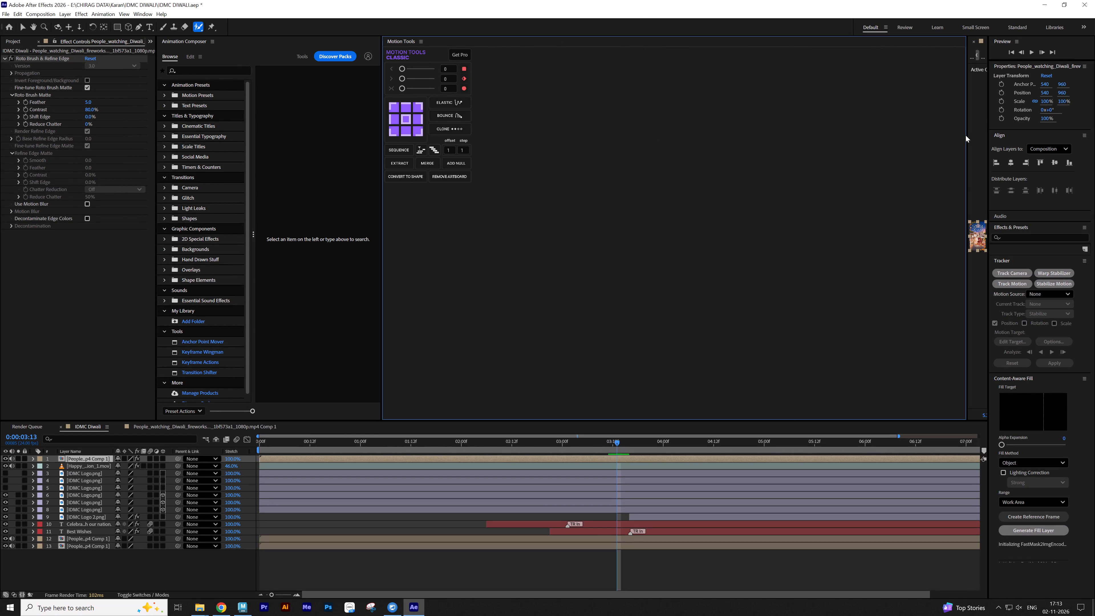
{"action": "left_click_drag", "start_coordinate": [967, 135], "coordinate": [465, 130]}
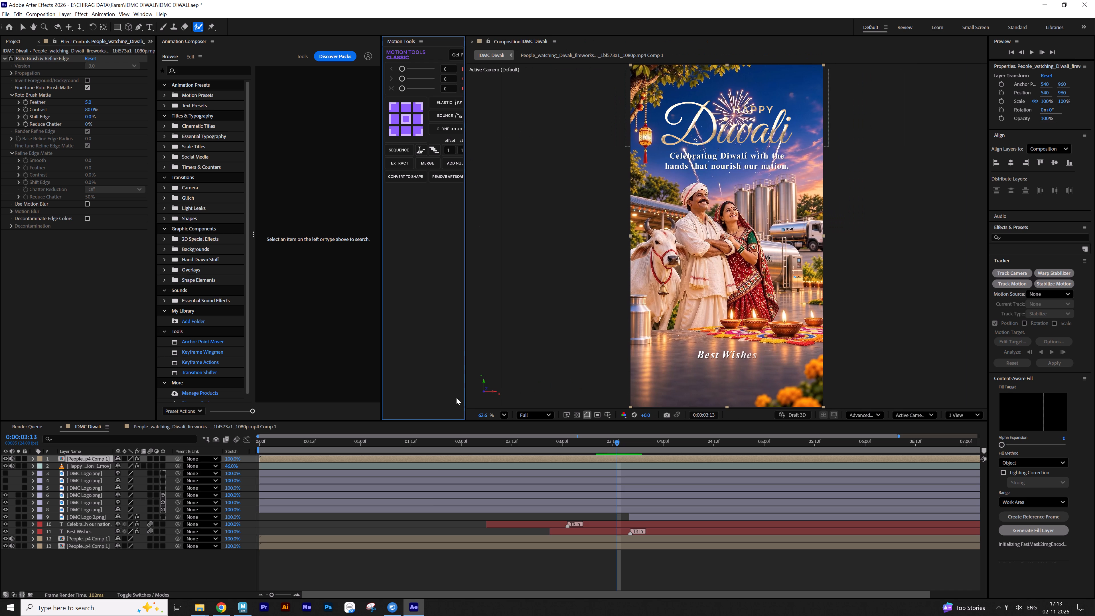
Scrub the IDMC Diwali composition from near its start through to 0:00:07:23 to check the cutout, and save the project.
{"action": "left_click", "coordinate": [423, 517]}
{"action": "key", "text": "ctrl+s"}
{"action": "left_click_drag", "start_coordinate": [617, 442], "coordinate": [294, 439]}
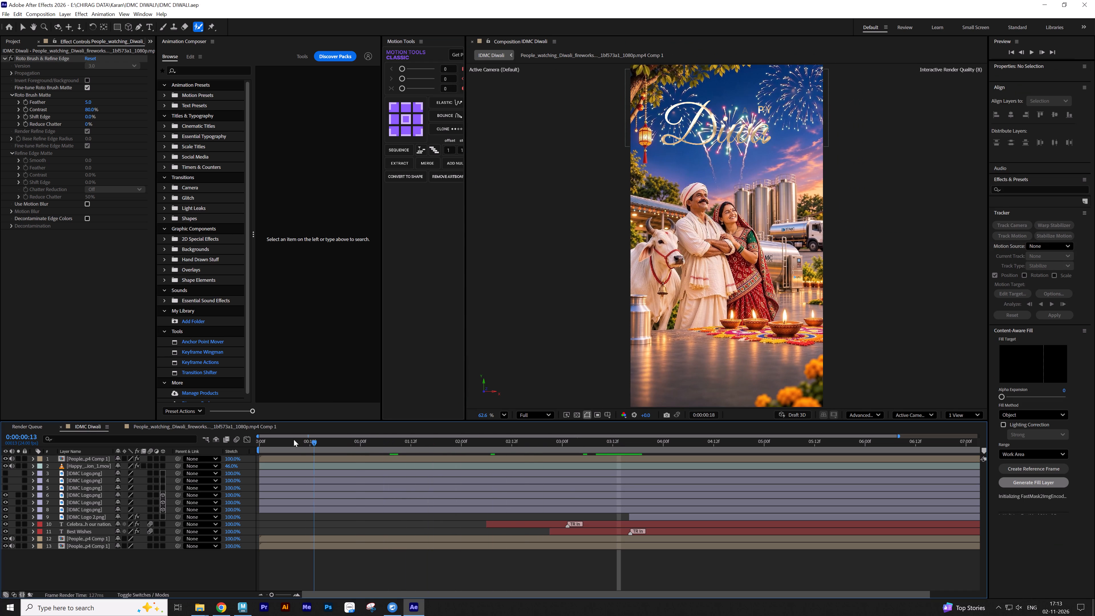
{"action": "left_click_drag", "start_coordinate": [294, 439], "coordinate": [674, 484]}
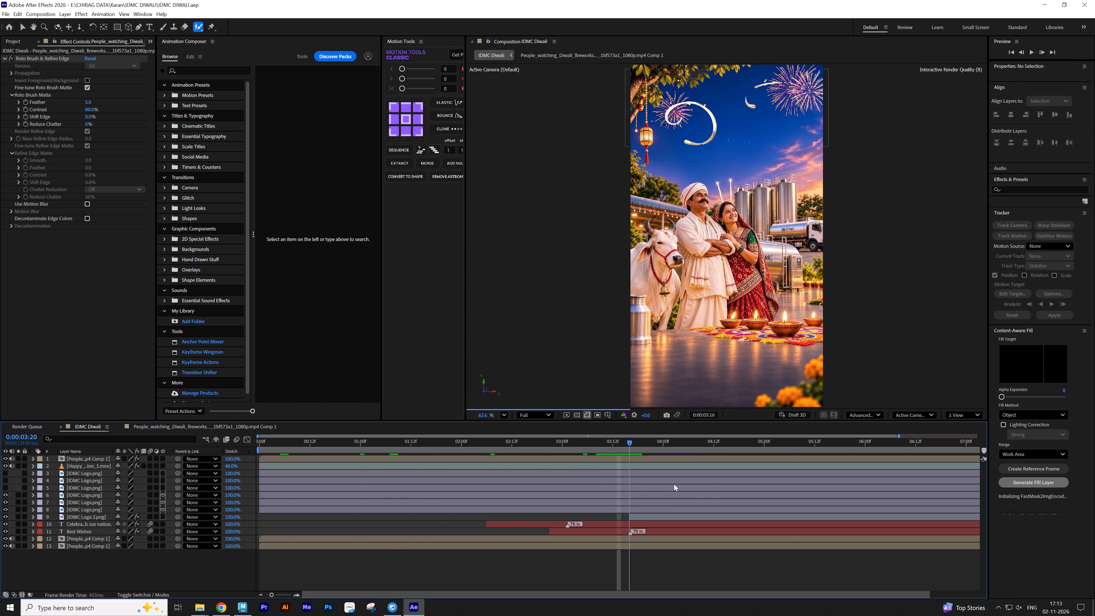
{"action": "left_click_drag", "start_coordinate": [674, 484], "coordinate": [1021, 496]}
{"action": "key", "text": "ctrl+s"}
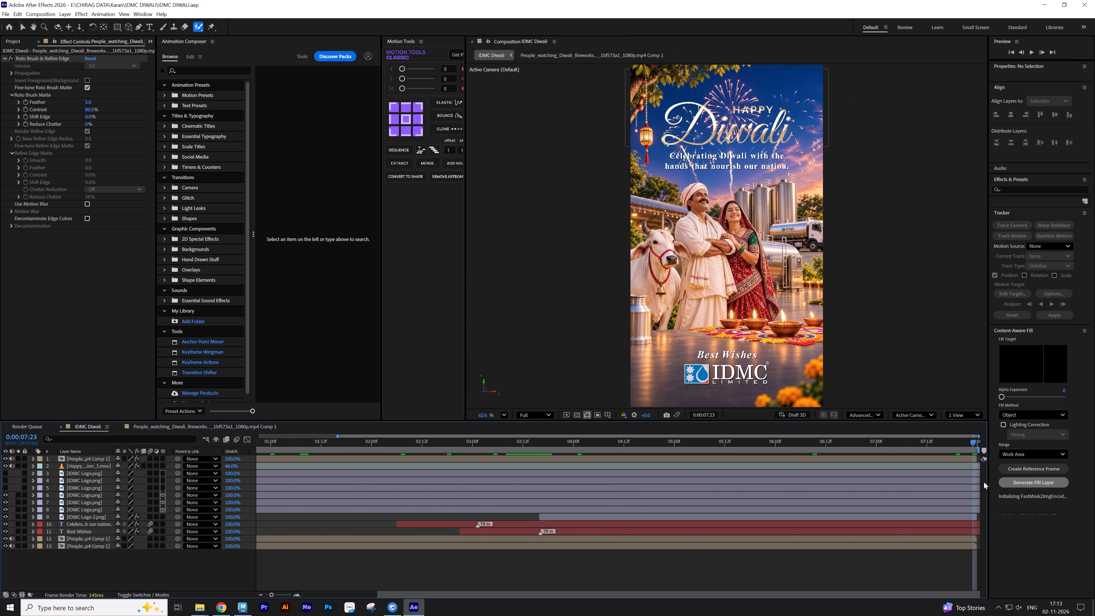
{"action": "key", "text": "minus"}
{"action": "key", "text": "minus"}
{"action": "key", "text": "minus"}
{"action": "key", "text": "minus"}
{"action": "left_click", "coordinate": [710, 577]}
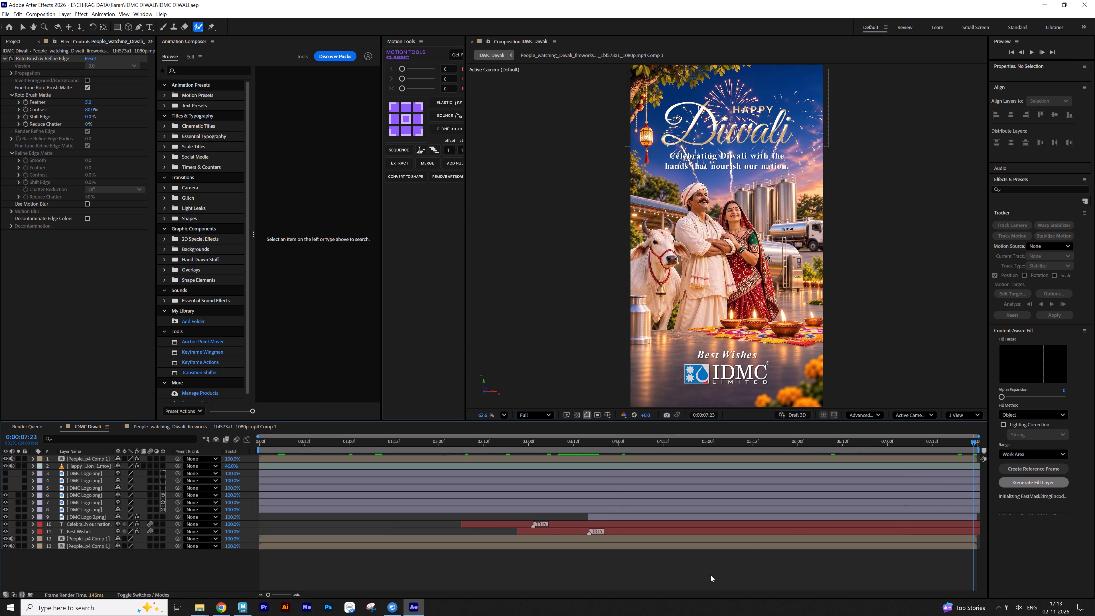
{"action": "key", "text": "ctrl+s"}
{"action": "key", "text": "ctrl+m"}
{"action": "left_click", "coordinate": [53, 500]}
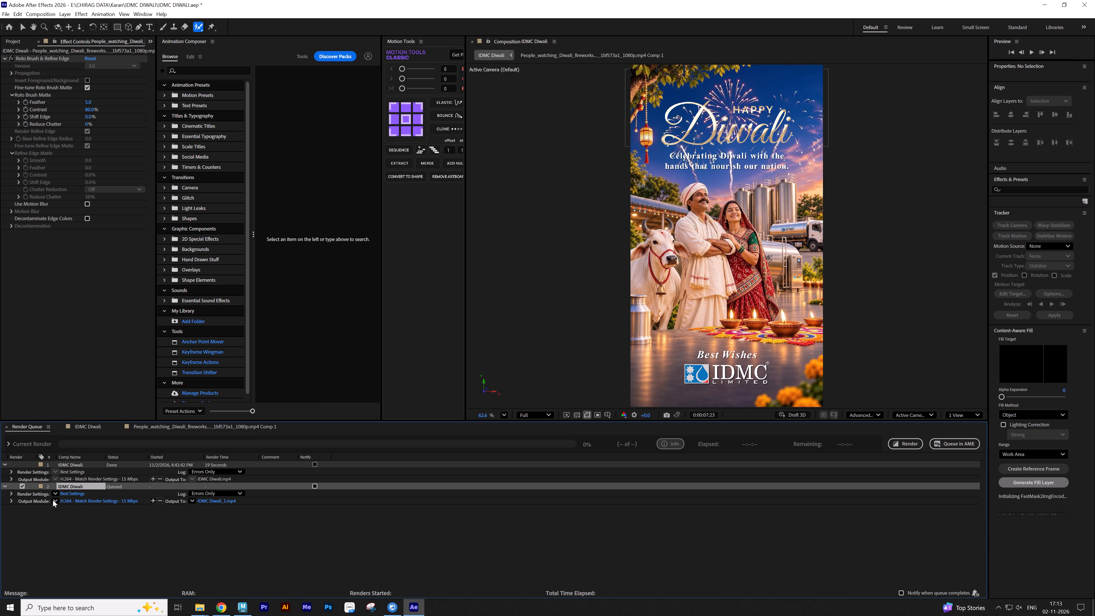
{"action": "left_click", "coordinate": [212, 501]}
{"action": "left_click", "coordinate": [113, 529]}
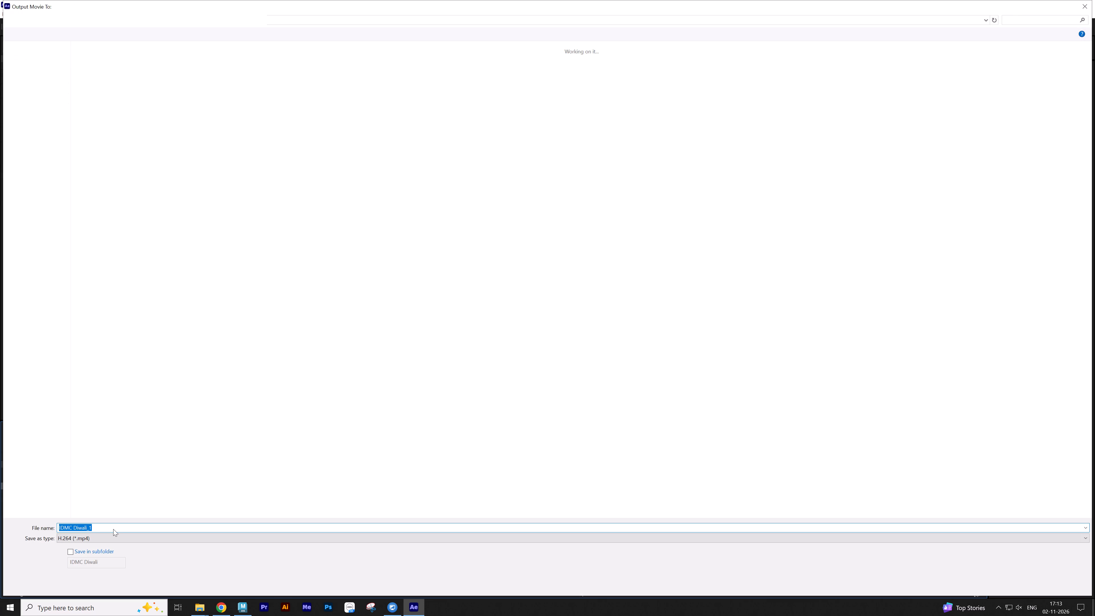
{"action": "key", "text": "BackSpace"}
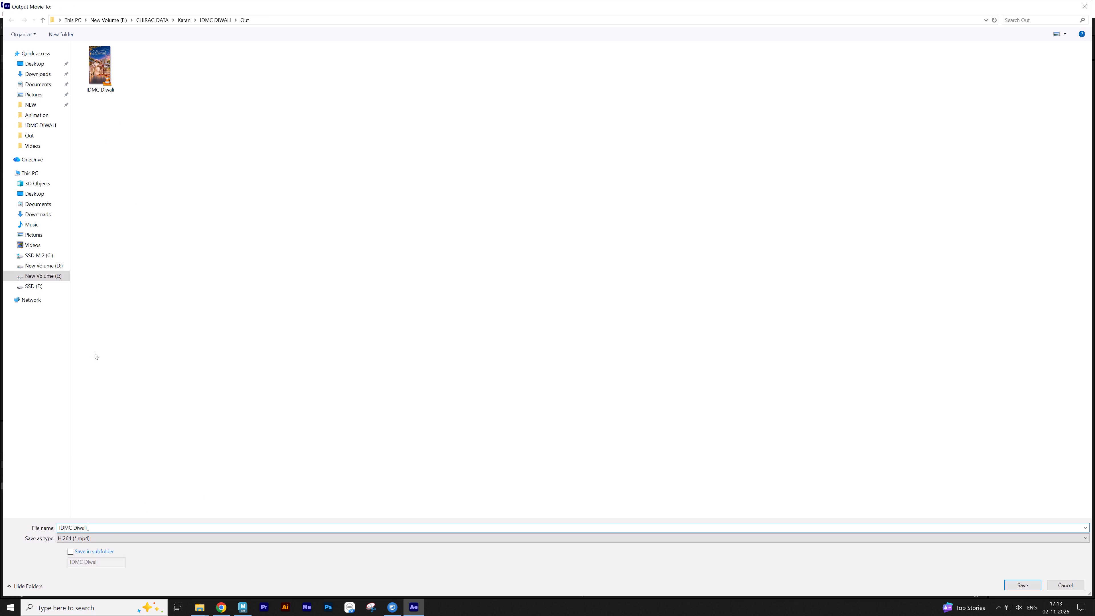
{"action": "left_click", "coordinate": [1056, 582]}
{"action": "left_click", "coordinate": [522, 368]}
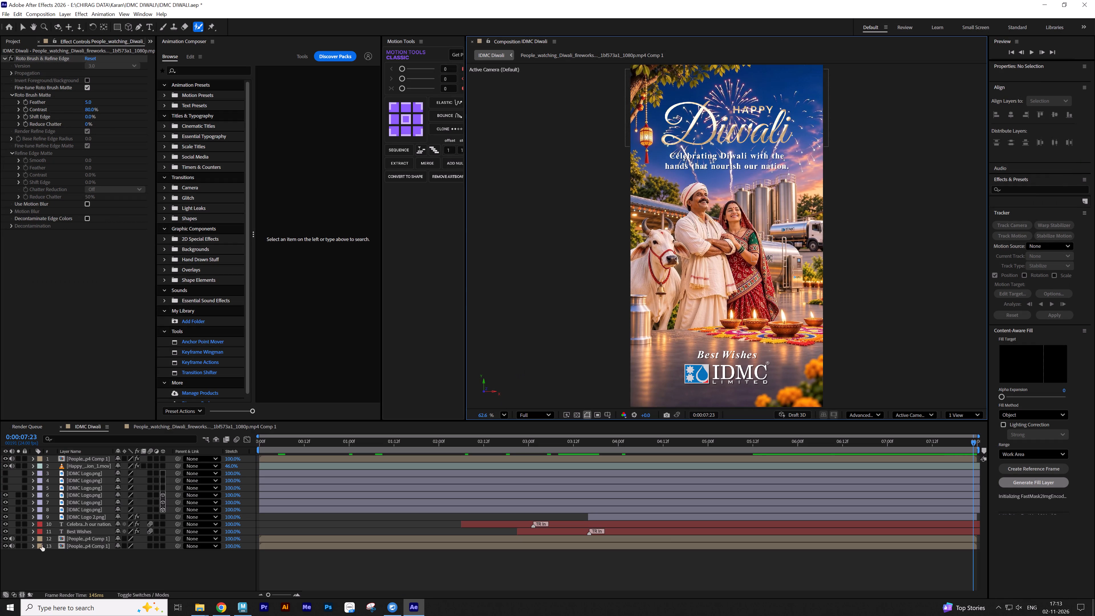
Mute the audio of layers 1, 2 and 12, leaving sound on only for the bottom People layer.
{"action": "left_click", "coordinate": [12, 540]}
{"action": "left_click_drag", "start_coordinate": [13, 460], "coordinate": [14, 468]}
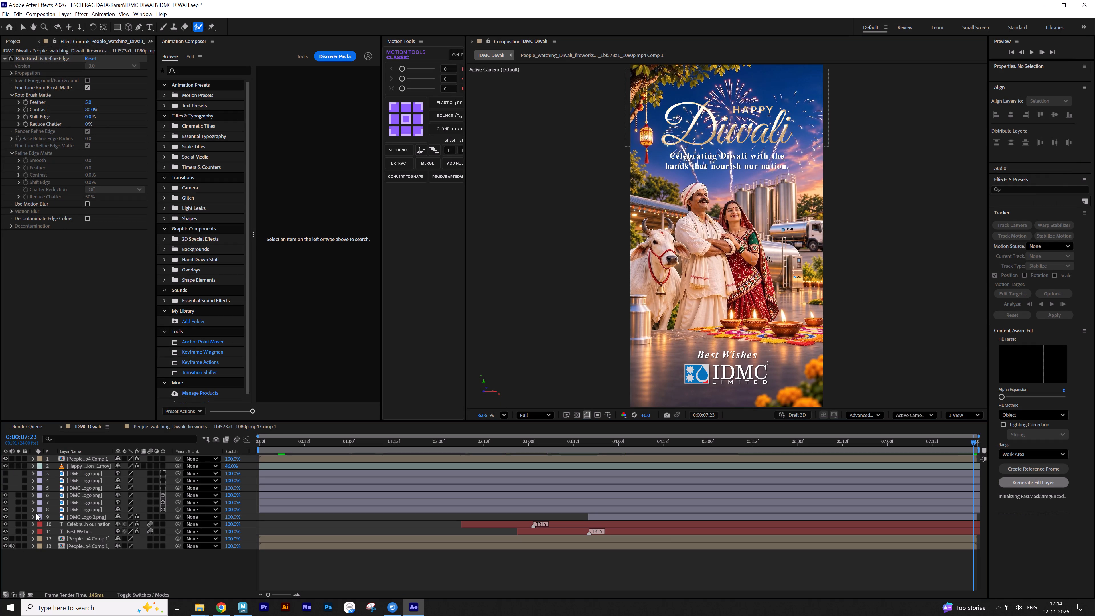
Reveal the bottom People layer's audio levels and waveform, and examine the sound near 0:00:00:05.
{"action": "left_click", "coordinate": [31, 548], "text": "ctrl"}
{"action": "scroll", "coordinate": [45, 550], "scroll_direction": "down", "scroll_amount": 6}
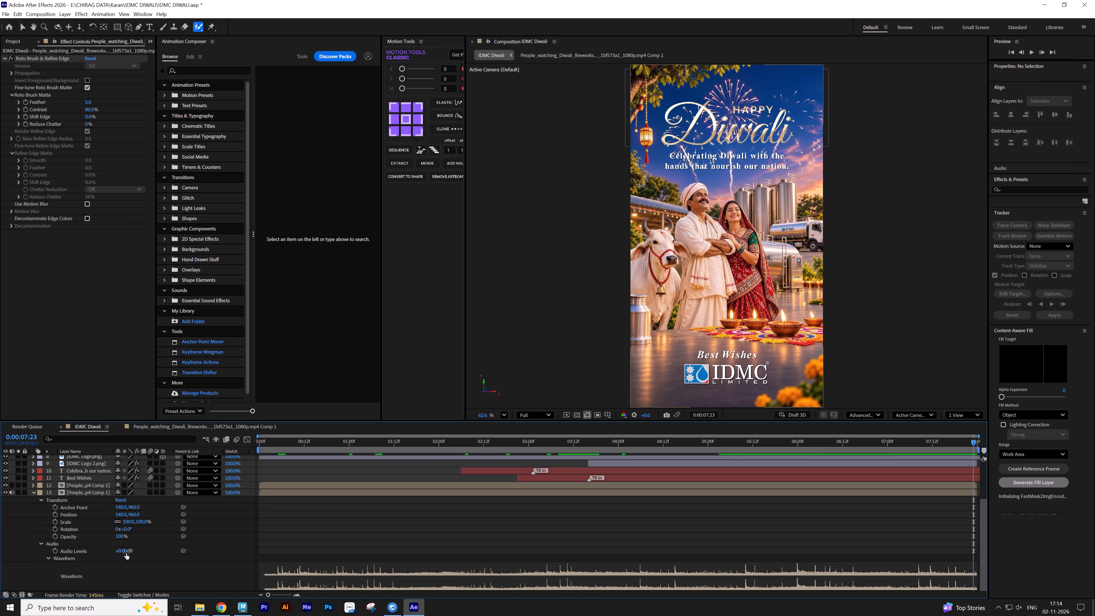
{"action": "left_click", "coordinate": [277, 450]}
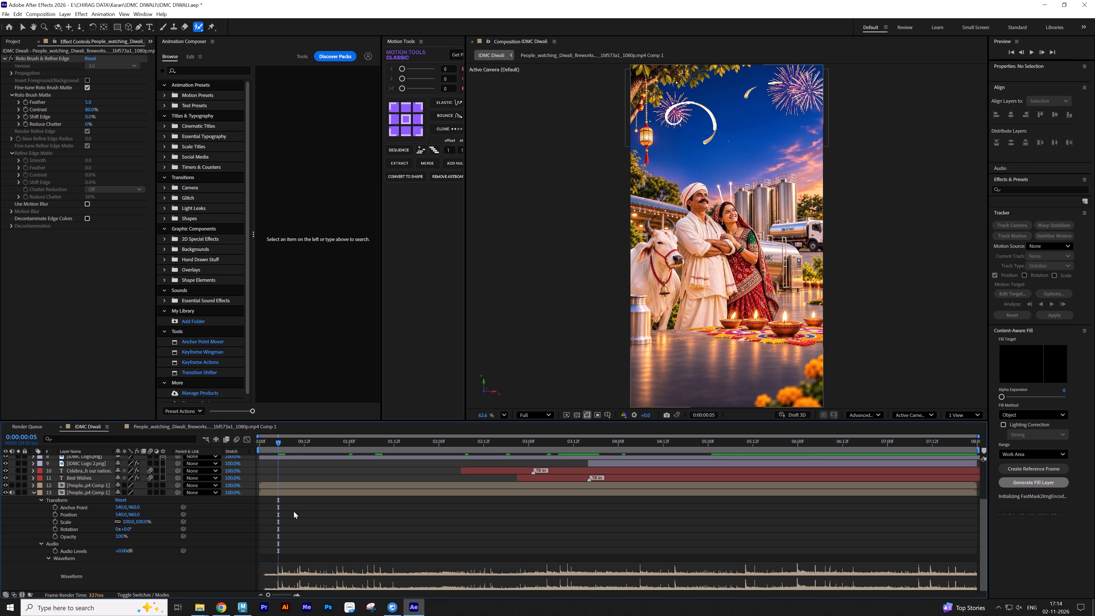
{"action": "left_click", "coordinate": [294, 521]}
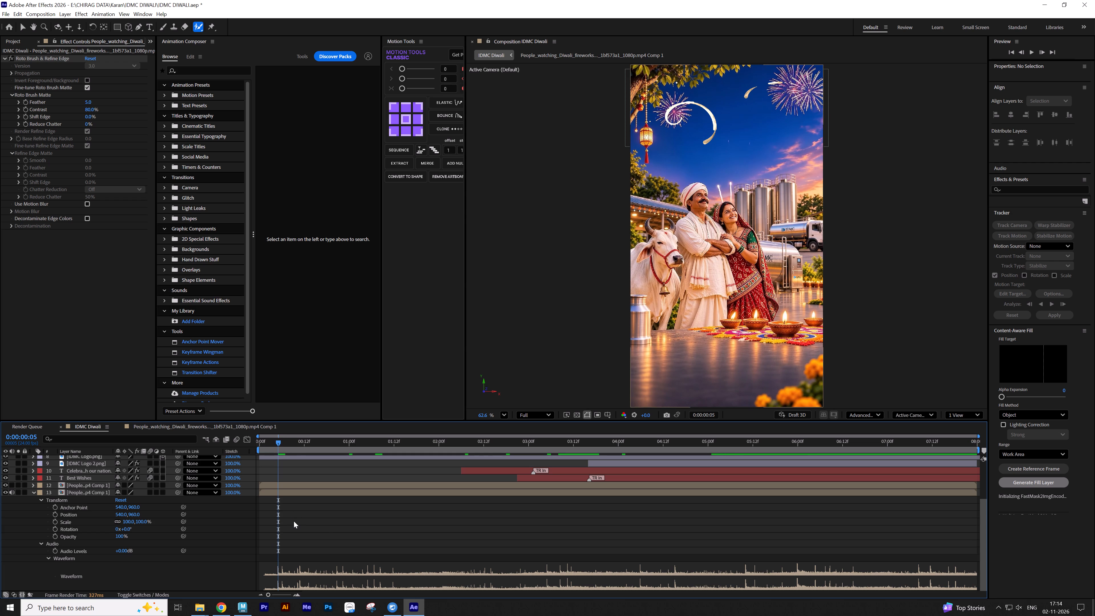
{"action": "left_click", "coordinate": [301, 522]}
Open the bottom layer's People_watching precomp, delete its second video clip, and return to the IDMC Diwali composition.
{"action": "double_click", "coordinate": [307, 494]}
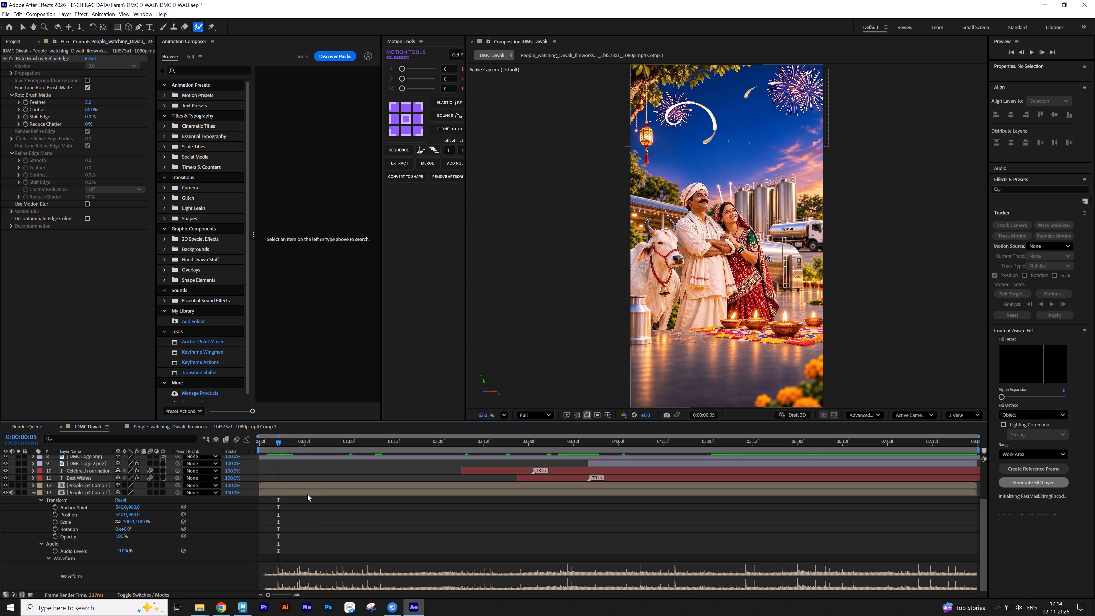
{"action": "double_click", "coordinate": [307, 492]}
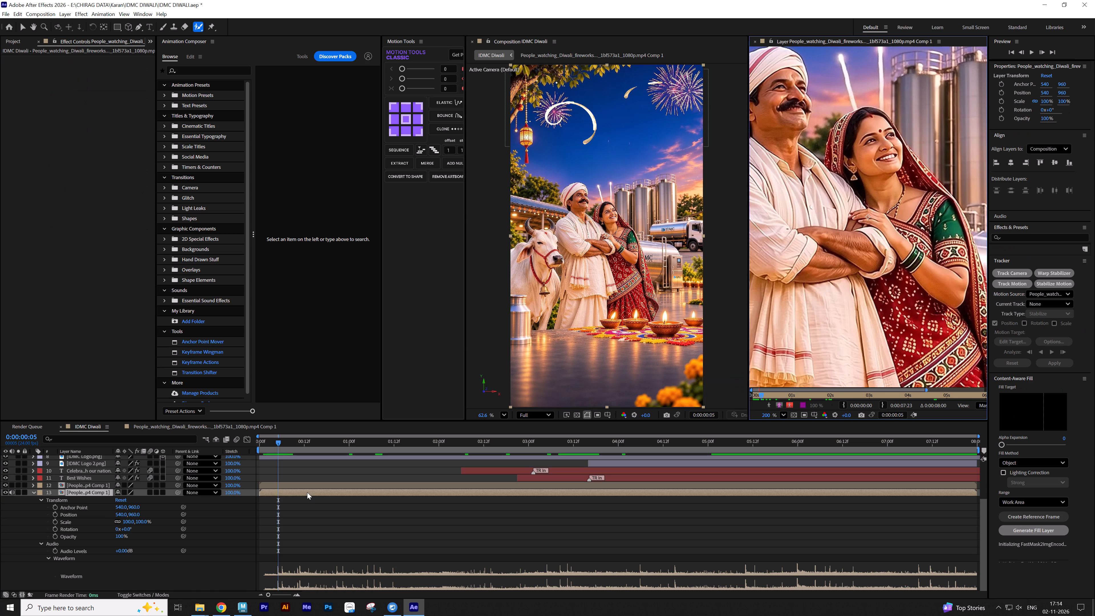
{"action": "key", "text": "v"}
{"action": "double_click", "coordinate": [307, 492]}
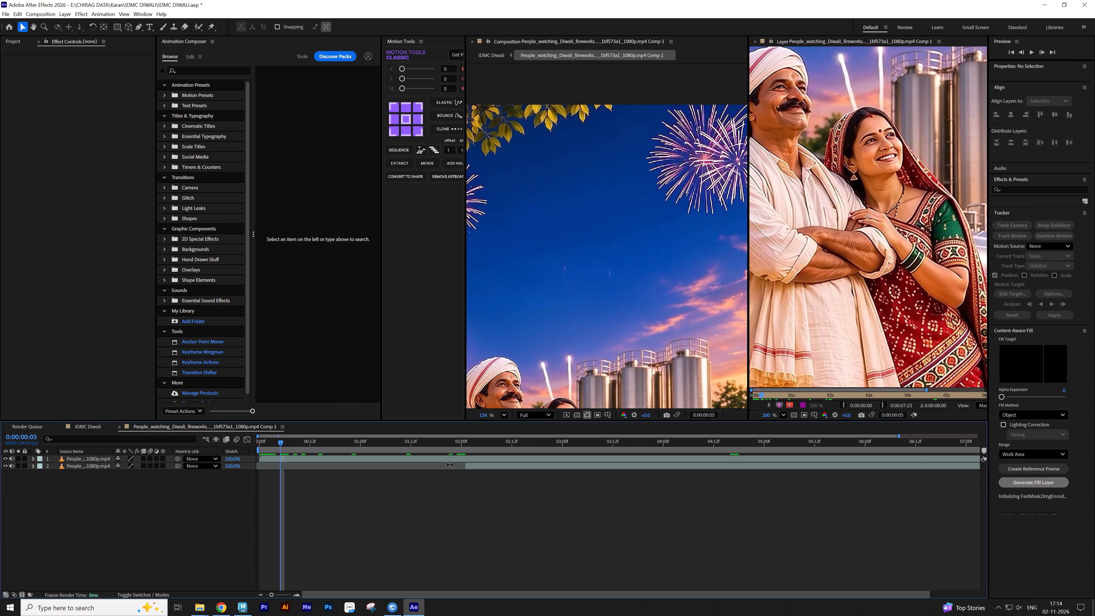
{"action": "left_click", "coordinate": [476, 470]}
{"action": "left_click", "coordinate": [486, 467]}
{"action": "key", "text": "Delete"}
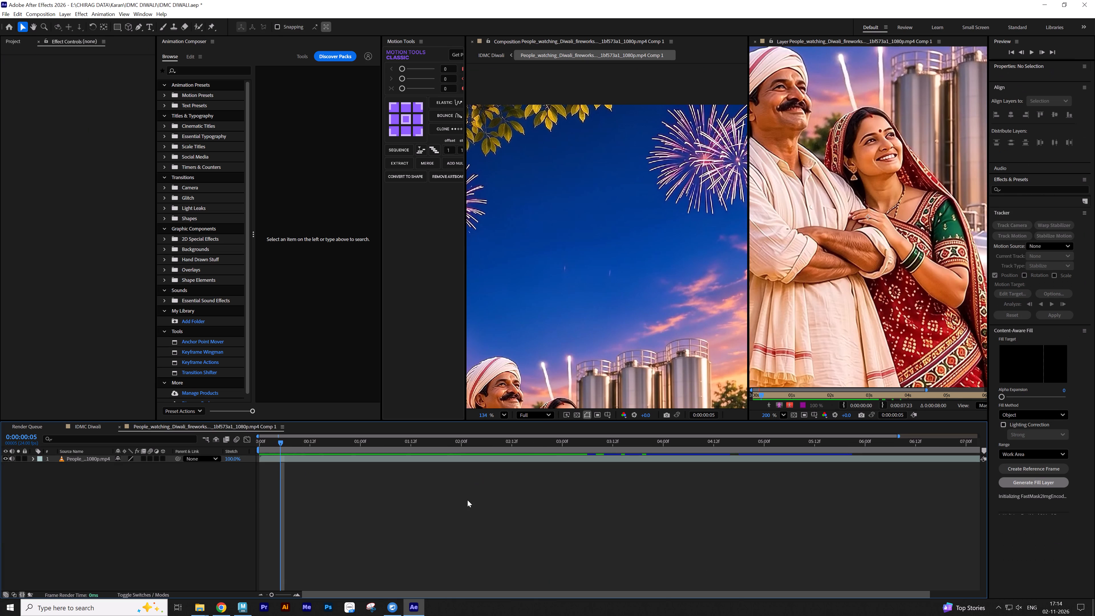
{"action": "key", "text": "Tab"}
{"action": "left_click", "coordinate": [362, 499]}
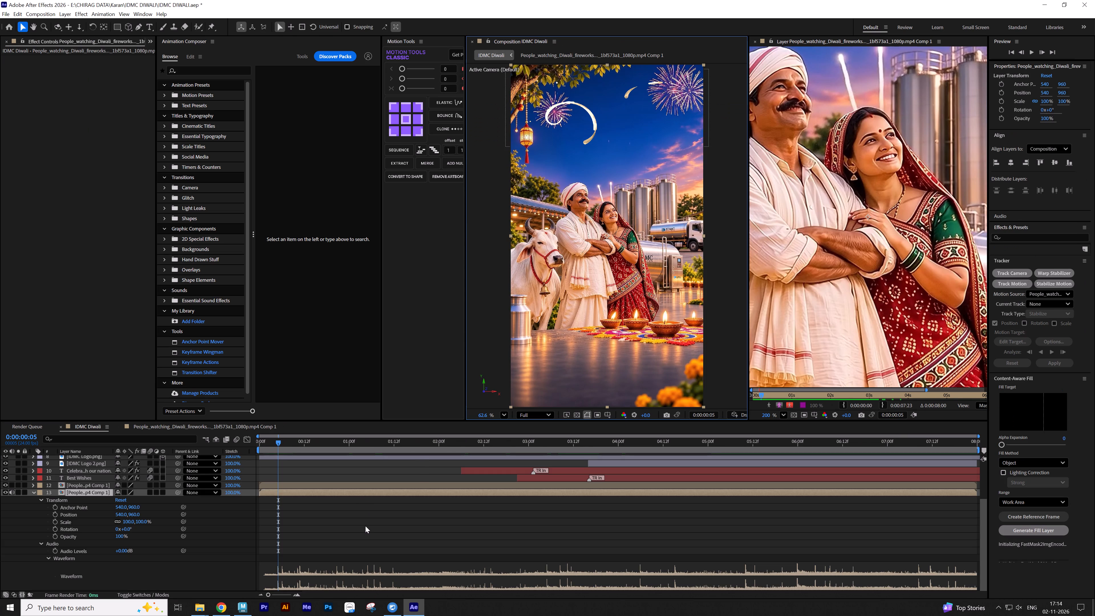
{"action": "left_click", "coordinate": [365, 526]}
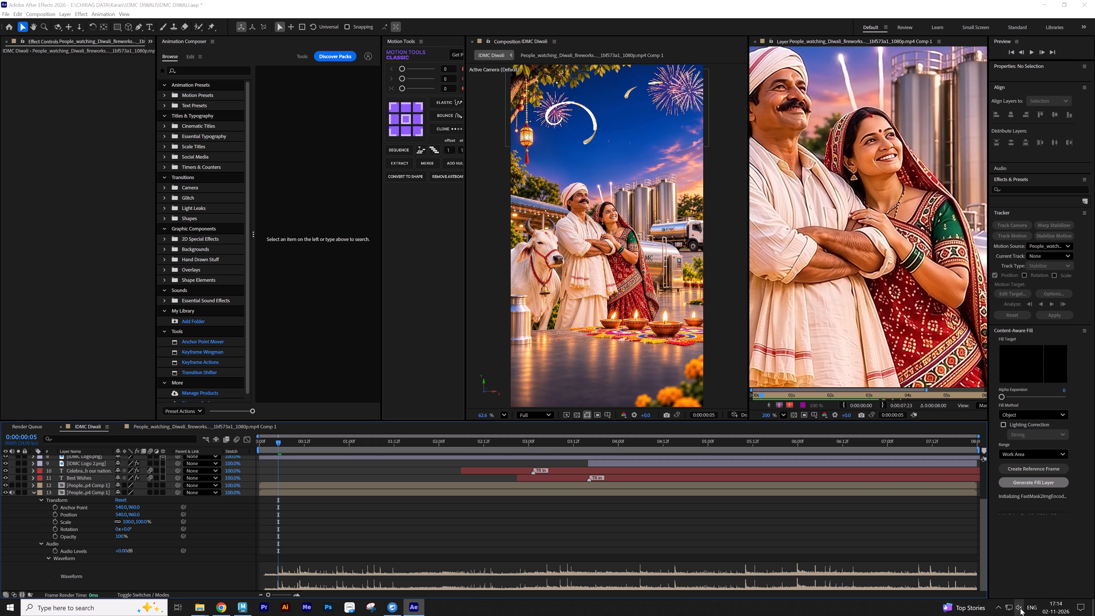
Unmute the system sound and raise the output volume.
{"action": "left_click", "coordinate": [1020, 608]}
{"action": "left_click", "coordinate": [960, 588]}
{"action": "left_click_drag", "start_coordinate": [1039, 585], "coordinate": [1070, 585]}
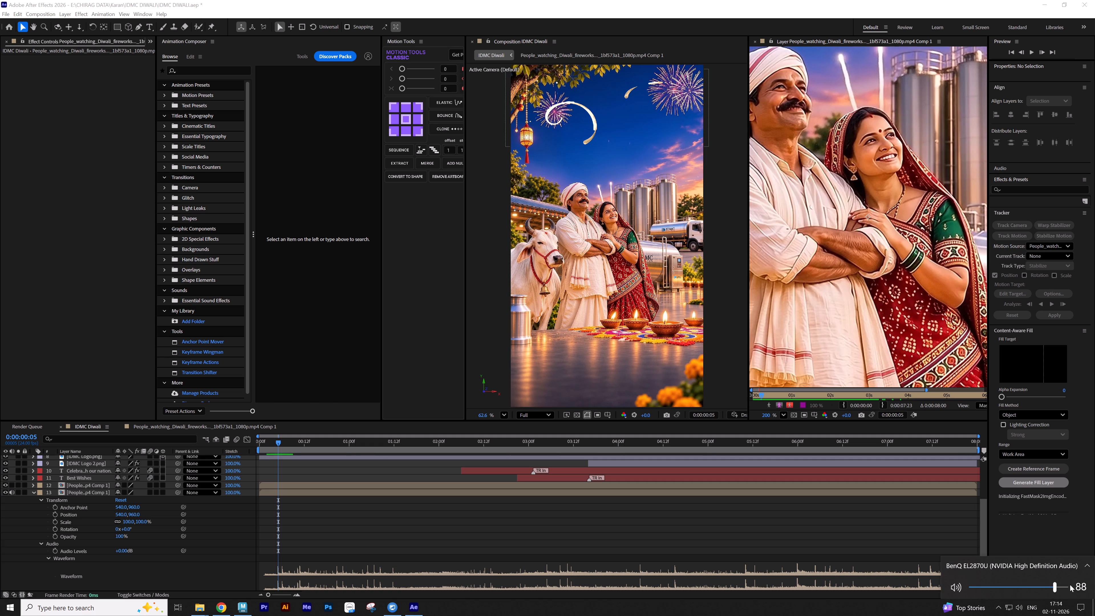
{"action": "left_click_drag", "start_coordinate": [1070, 585], "coordinate": [1084, 585]}
{"action": "left_click", "coordinate": [619, 513]}
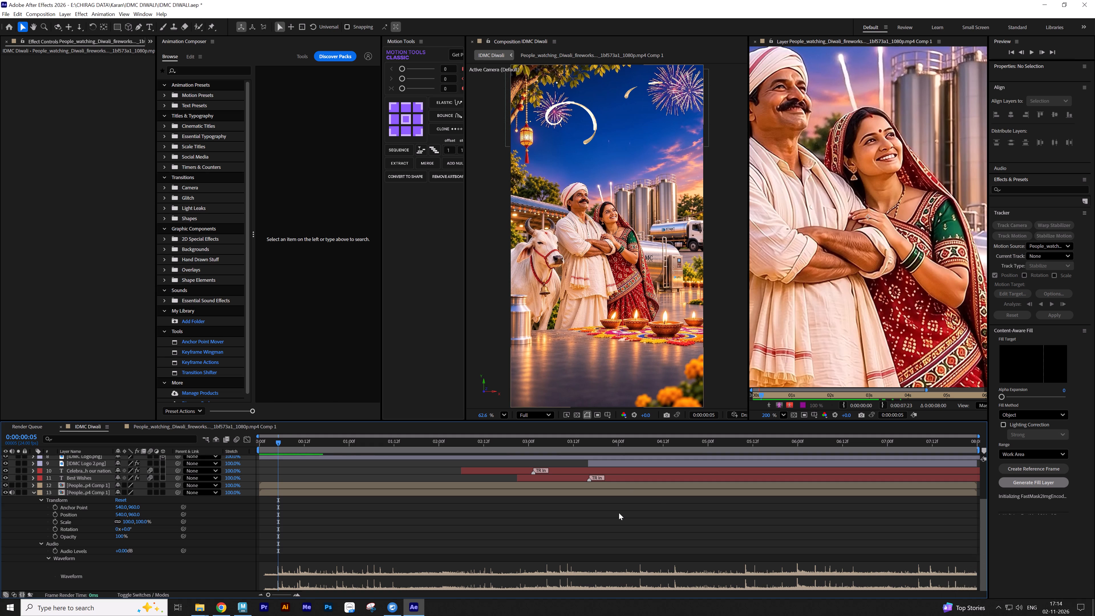
Set the bottom People layer's Audio Levels to -10 dB and save the project.
{"action": "left_click", "coordinate": [119, 548]}
{"action": "type", "text": "-10"}
{"action": "key", "text": "Return"}
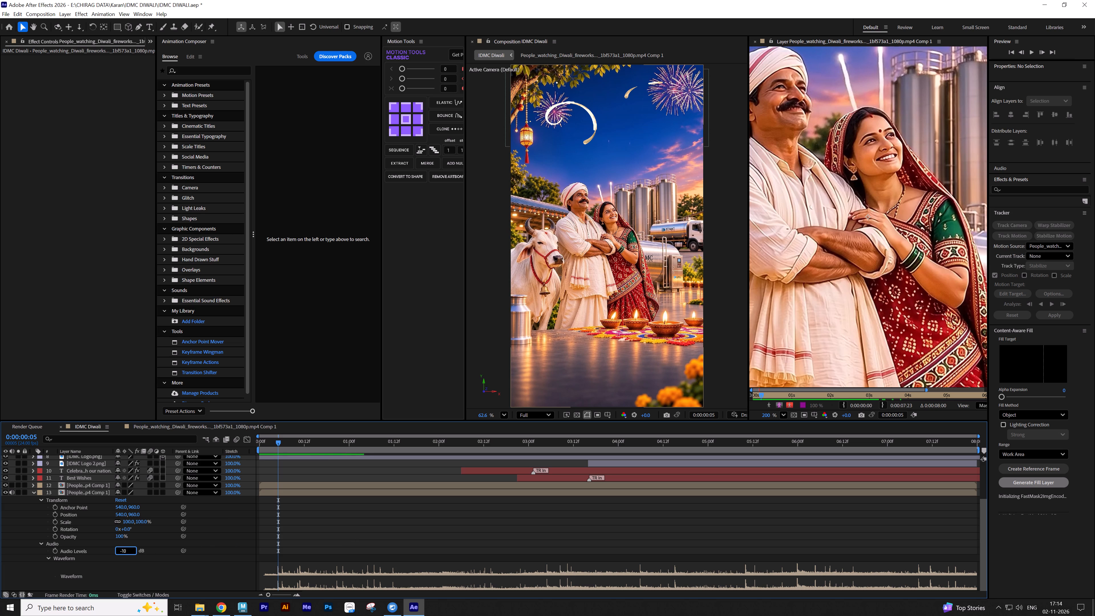
{"action": "left_click", "coordinate": [419, 518]}
{"action": "type", "text": "ss"}
{"action": "key", "text": "ctrl+s"}
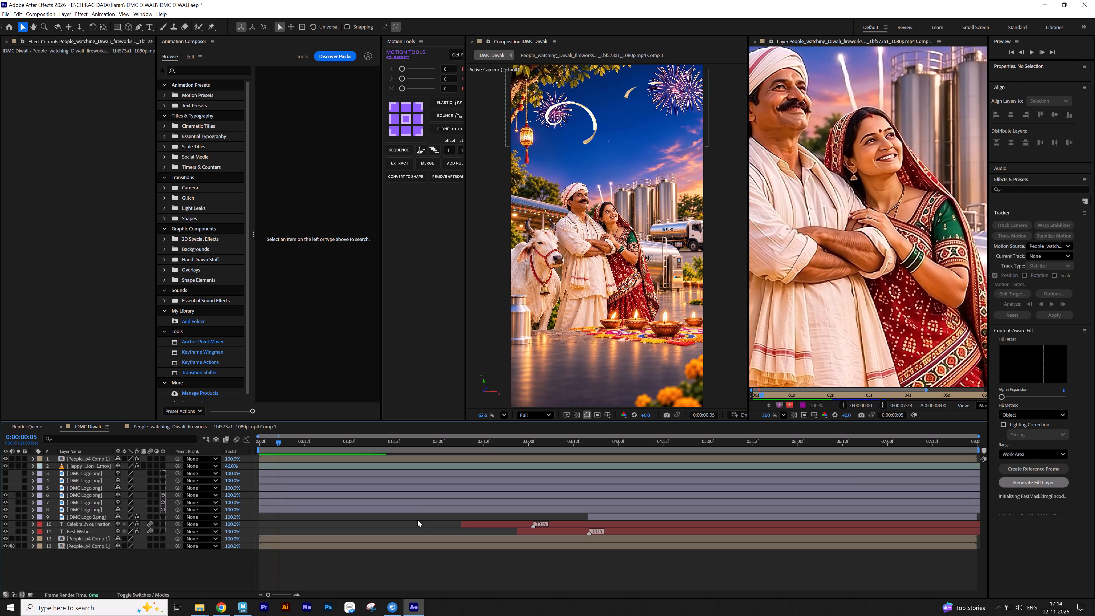
Add the IDMC Diwali composition to the render queue and delete the earlier queue items.
{"action": "key", "text": "ctrl+m"}
{"action": "key", "text": "ctrl+a"}
{"action": "left_click", "coordinate": [89, 510], "text": "ctrl"}
{"action": "key", "text": "Delete"}
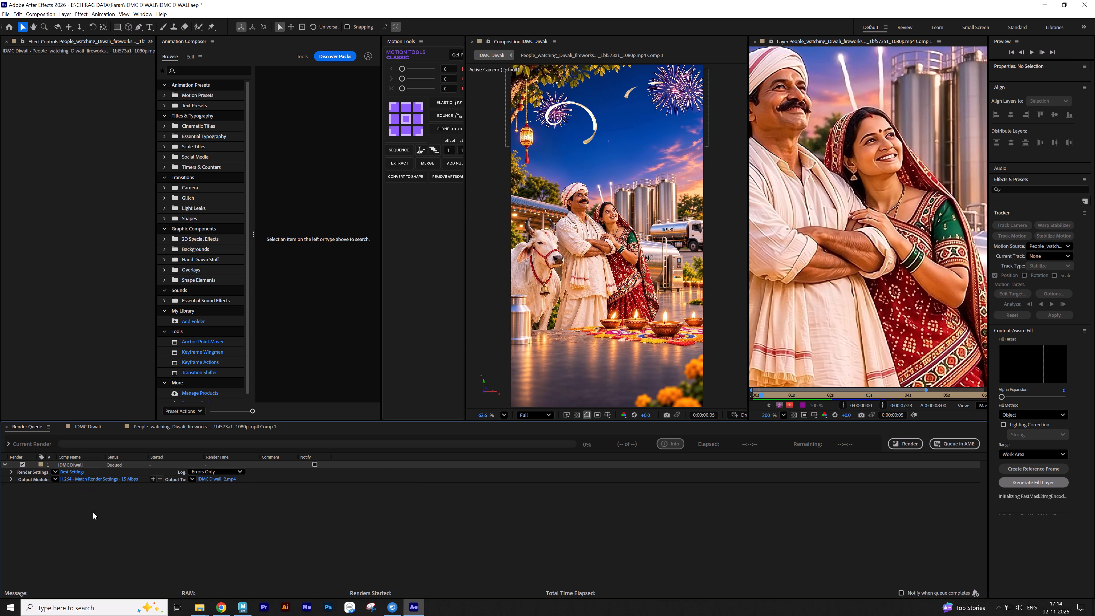
Set the queued render's output file to IDMC Diwali in the Out folder, replacing the existing video.
{"action": "left_click", "coordinate": [223, 480]}
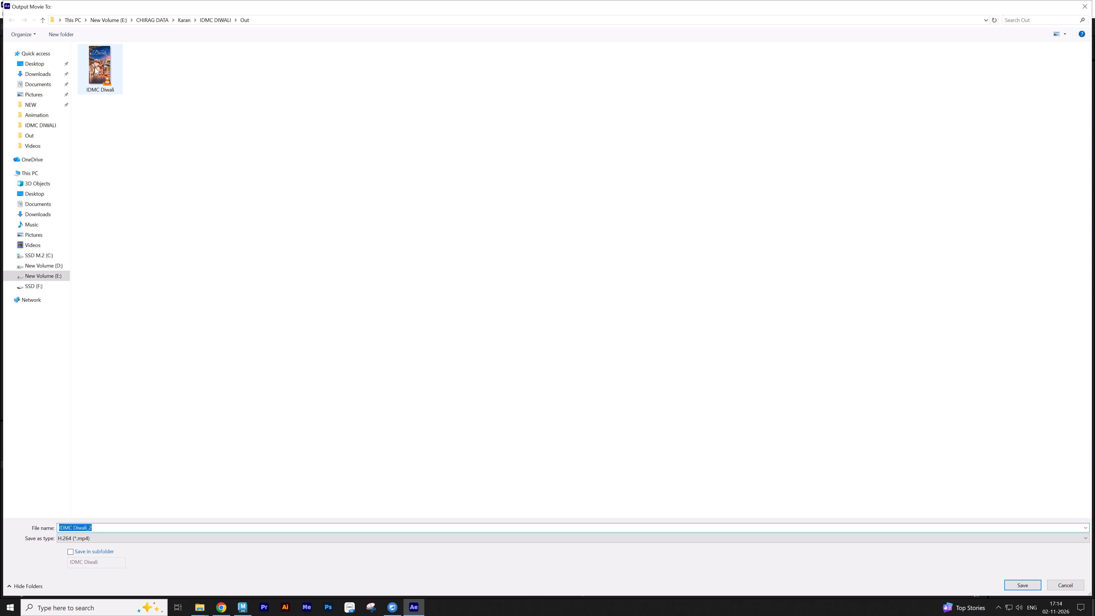
{"action": "left_click", "coordinate": [95, 67]}
{"action": "left_click", "coordinate": [109, 528]}
{"action": "left_click", "coordinate": [117, 528]}
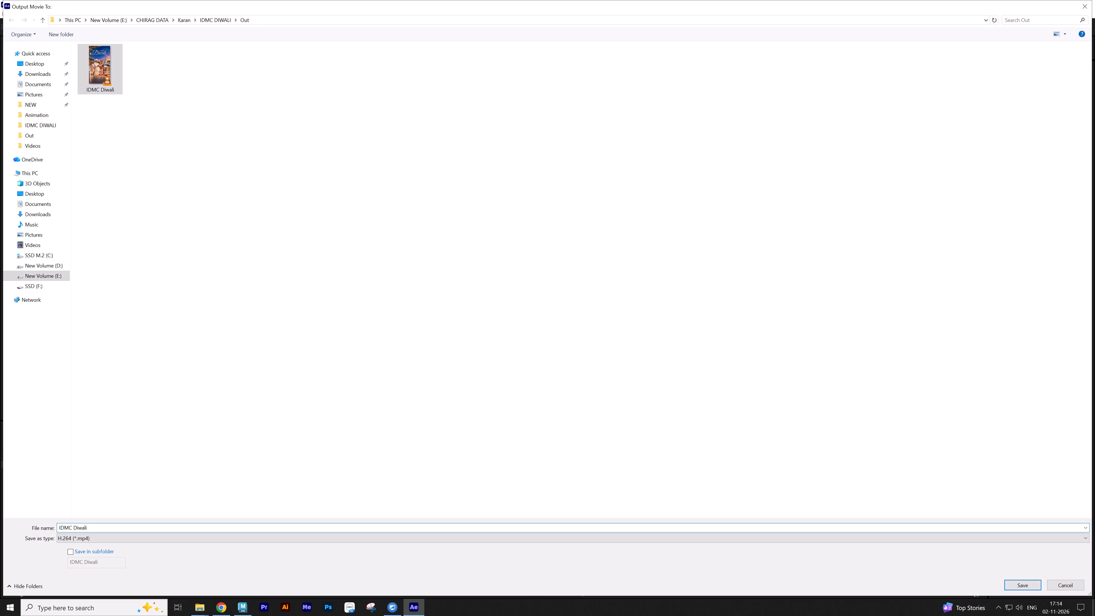
{"action": "key", "text": "shift+underscore"}
{"action": "key", "text": "BackSpace"}
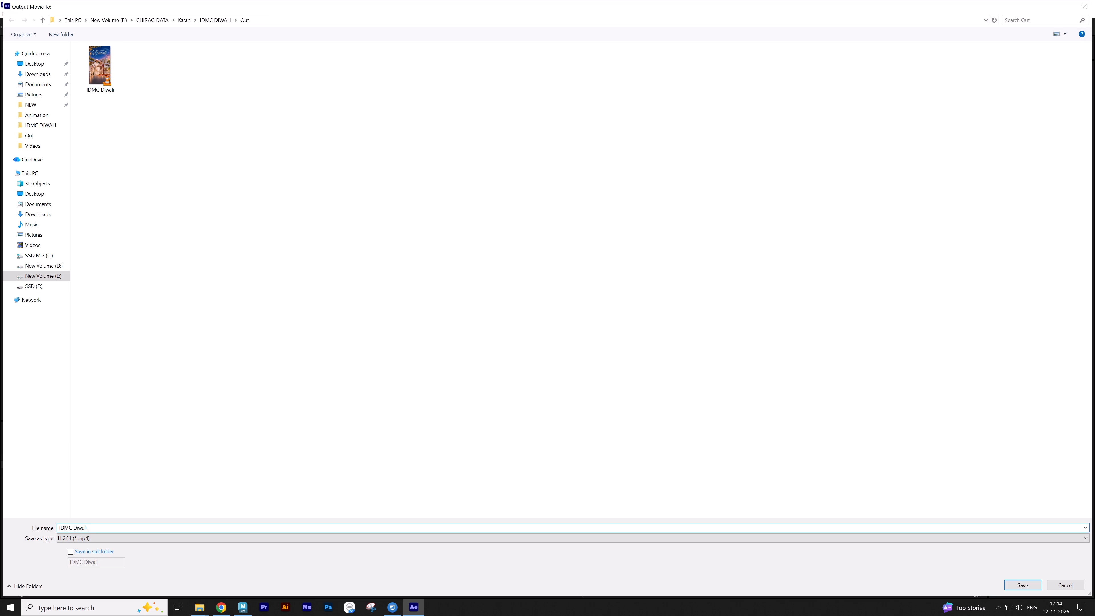
{"action": "double_click", "coordinate": [109, 68]}
{"action": "left_click", "coordinate": [595, 341]}
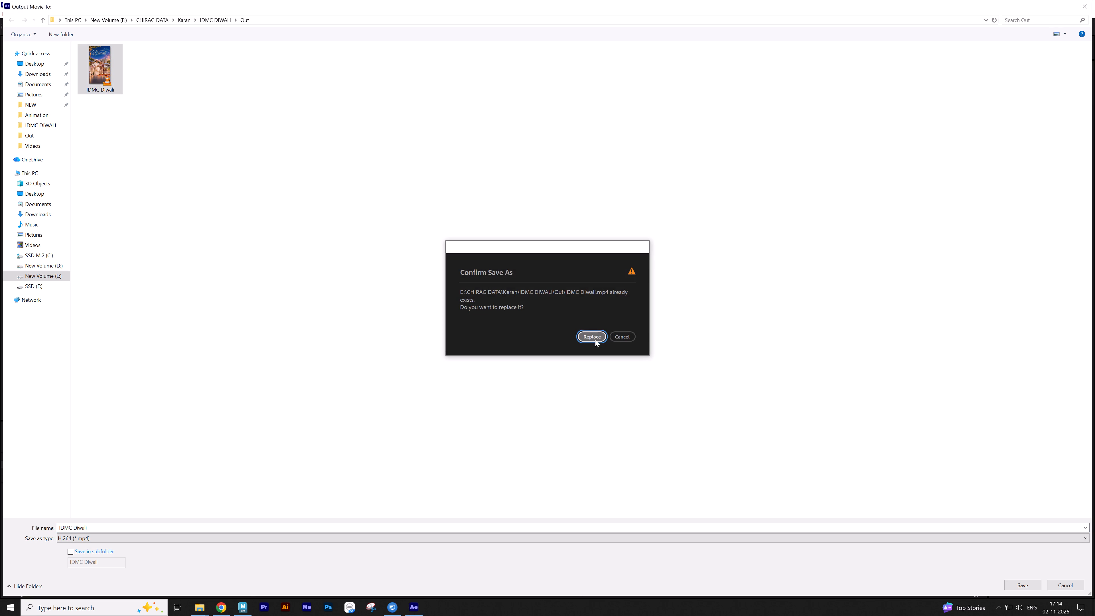
Render the queued IDMC Diwali composition over the existing file and save the project.
{"action": "left_click", "coordinate": [917, 448]}
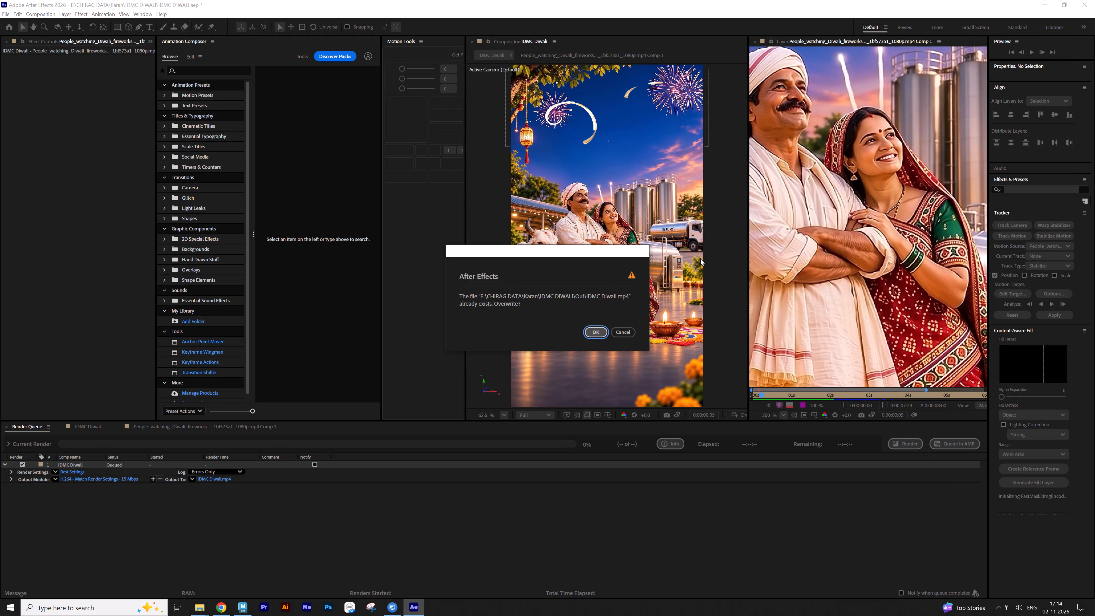
{"action": "left_click", "coordinate": [602, 329]}
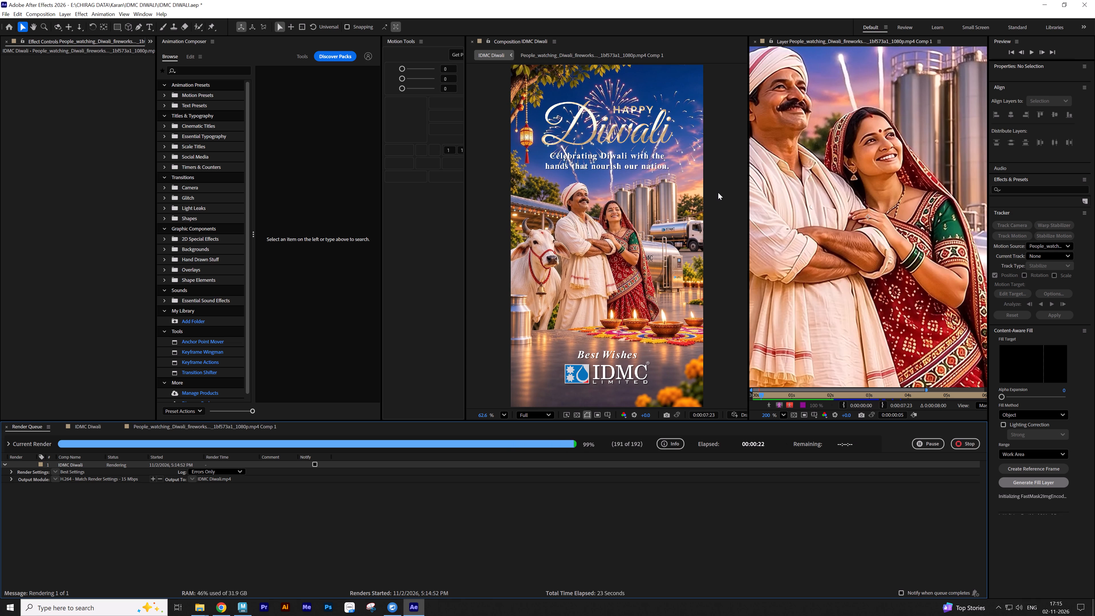
{"action": "left_click", "coordinate": [718, 193]}
{"action": "key", "text": "ctrl+s"}
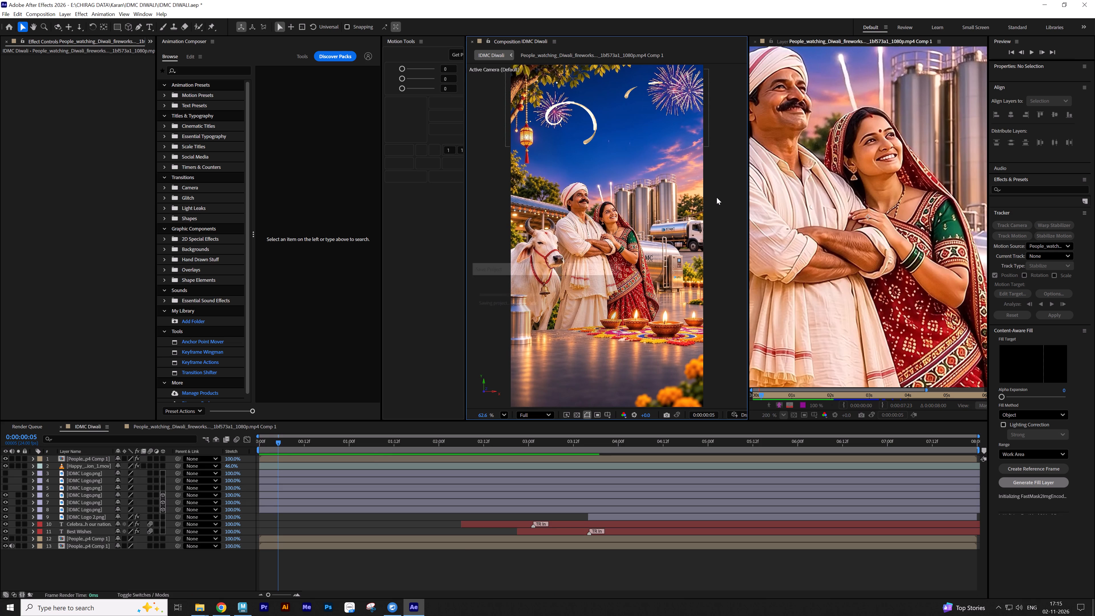
{"action": "left_click", "coordinate": [454, 562]}
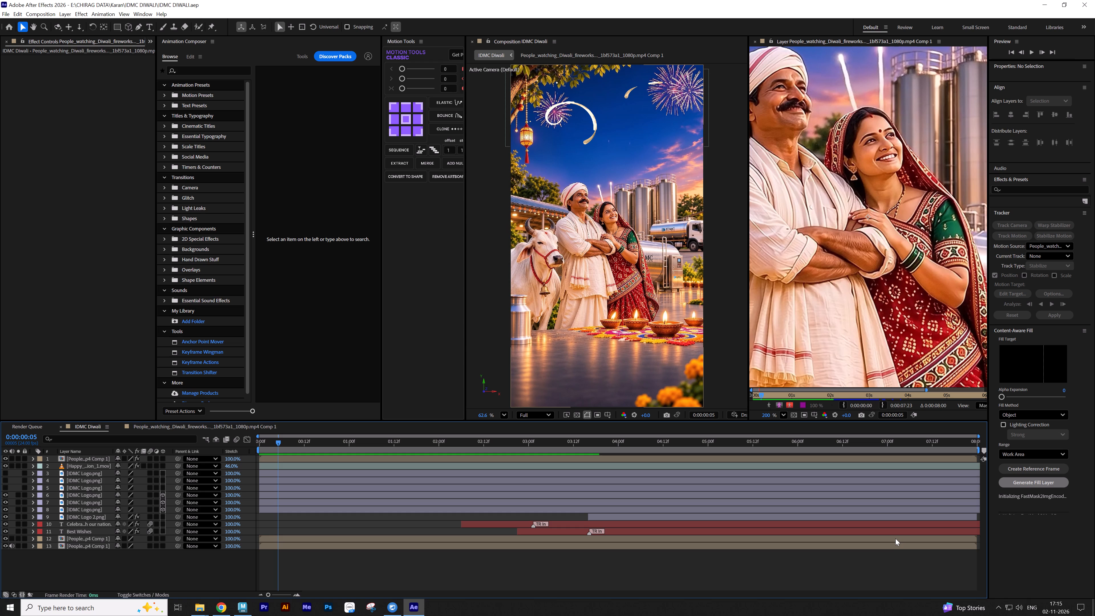
Examine the fireworks over time in the IDMC Diwali composition and layer 12's People_watching precomp, and return to the main composition.
{"action": "left_click_drag", "start_coordinate": [542, 442], "coordinate": [602, 439]}
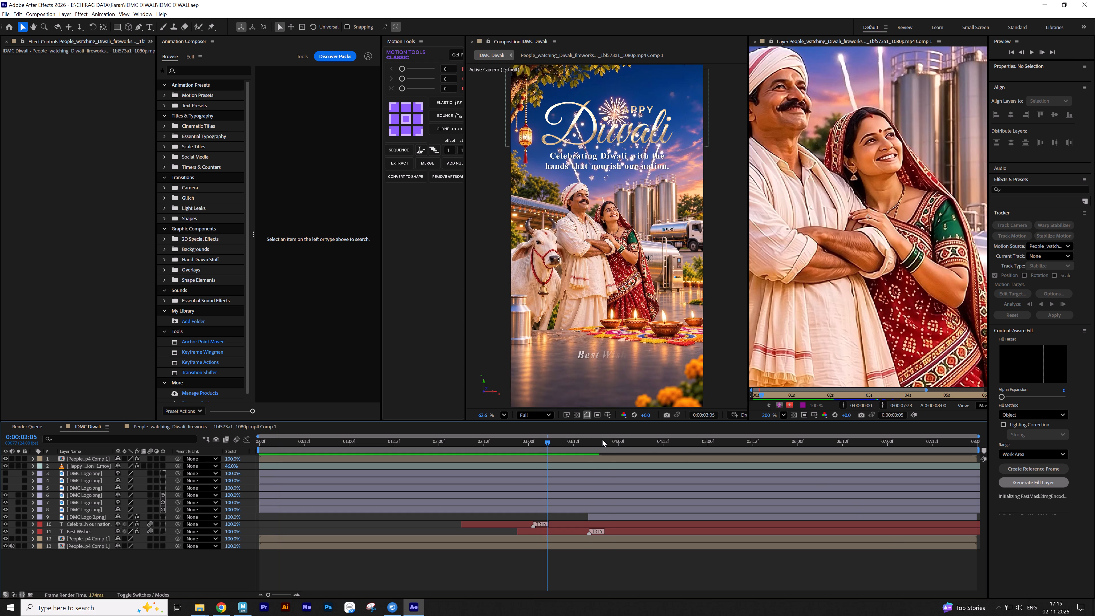
{"action": "left_click_drag", "start_coordinate": [602, 439], "coordinate": [261, 442]}
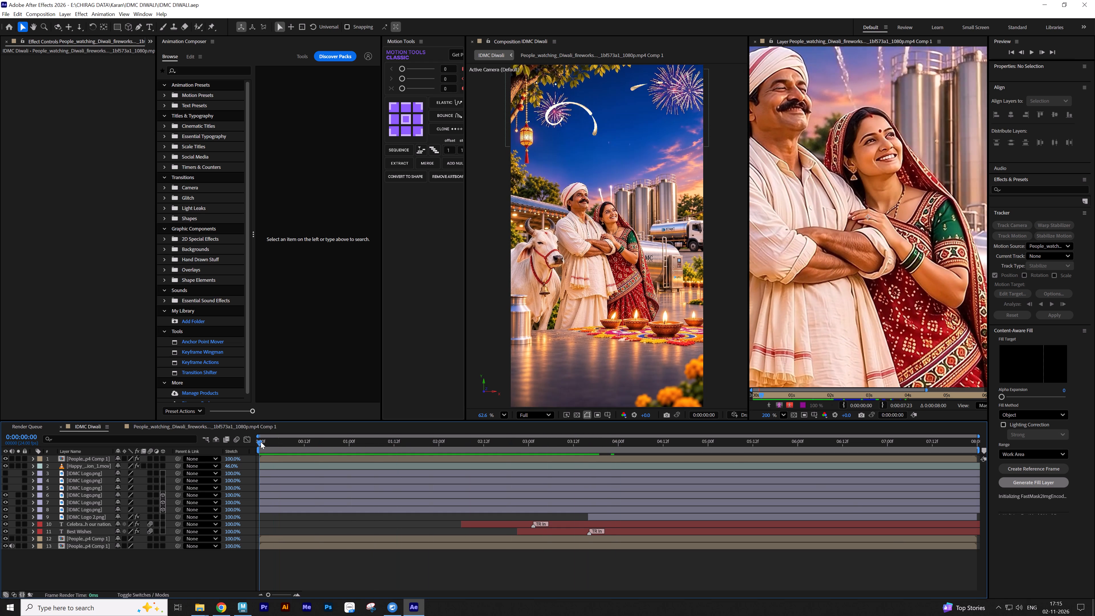
{"action": "left_click_drag", "start_coordinate": [261, 442], "coordinate": [260, 441]}
{"action": "double_click", "coordinate": [306, 539]}
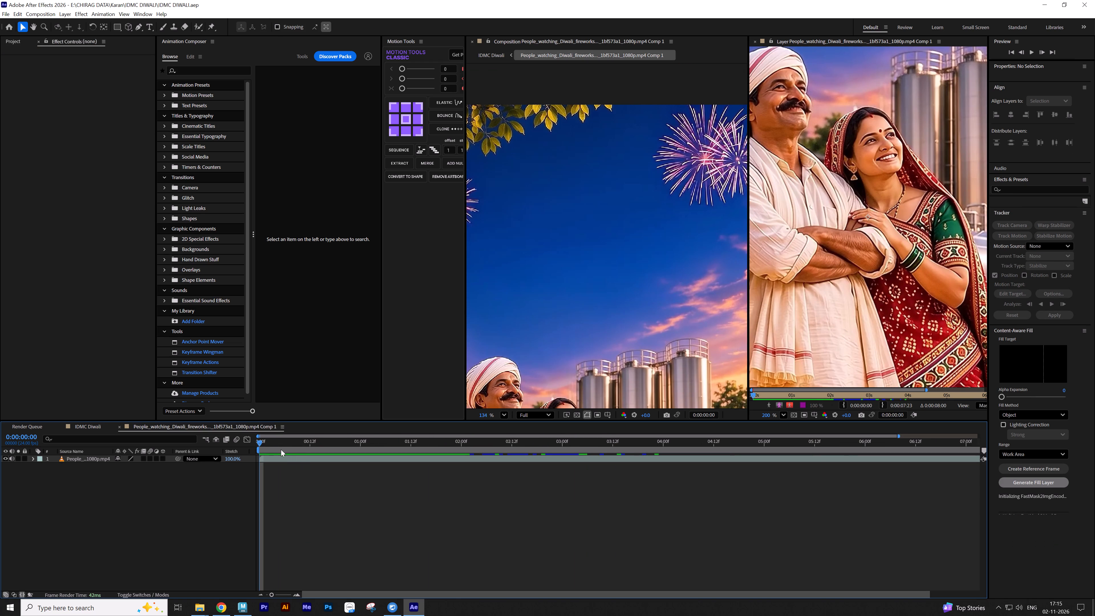
{"action": "left_click_drag", "start_coordinate": [270, 444], "coordinate": [473, 454]}
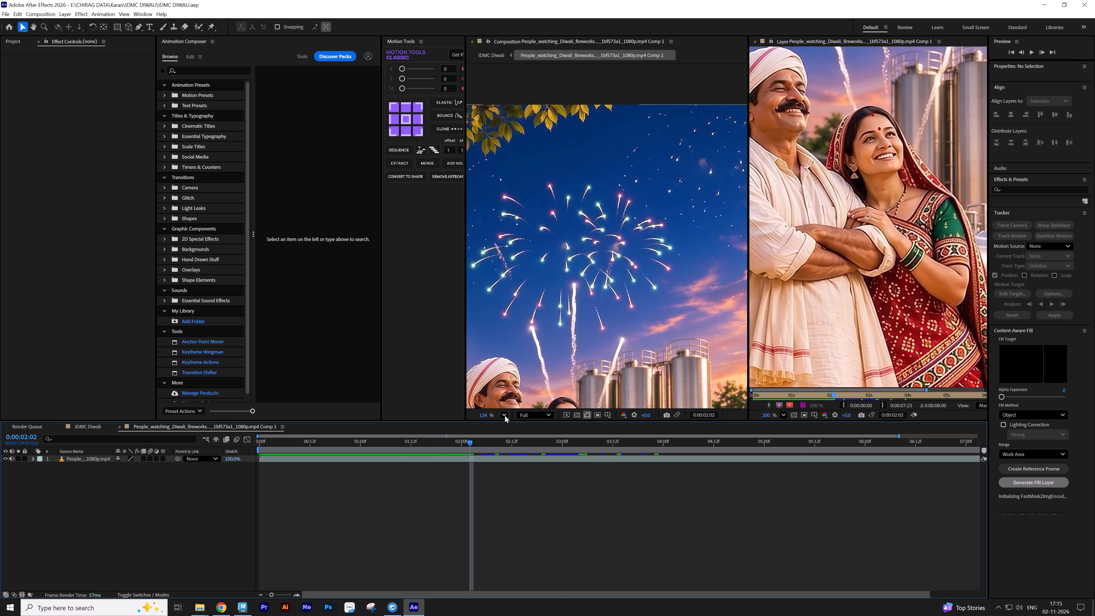
{"action": "left_click", "coordinate": [504, 416]}
{"action": "left_click", "coordinate": [506, 424]}
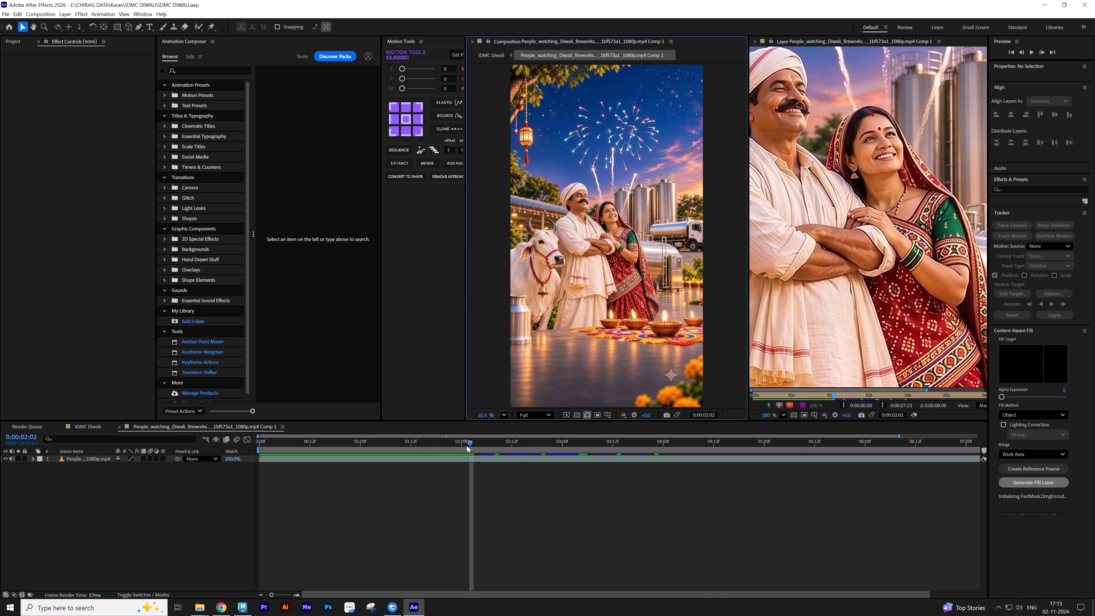
{"action": "left_click_drag", "start_coordinate": [469, 445], "coordinate": [639, 454]}
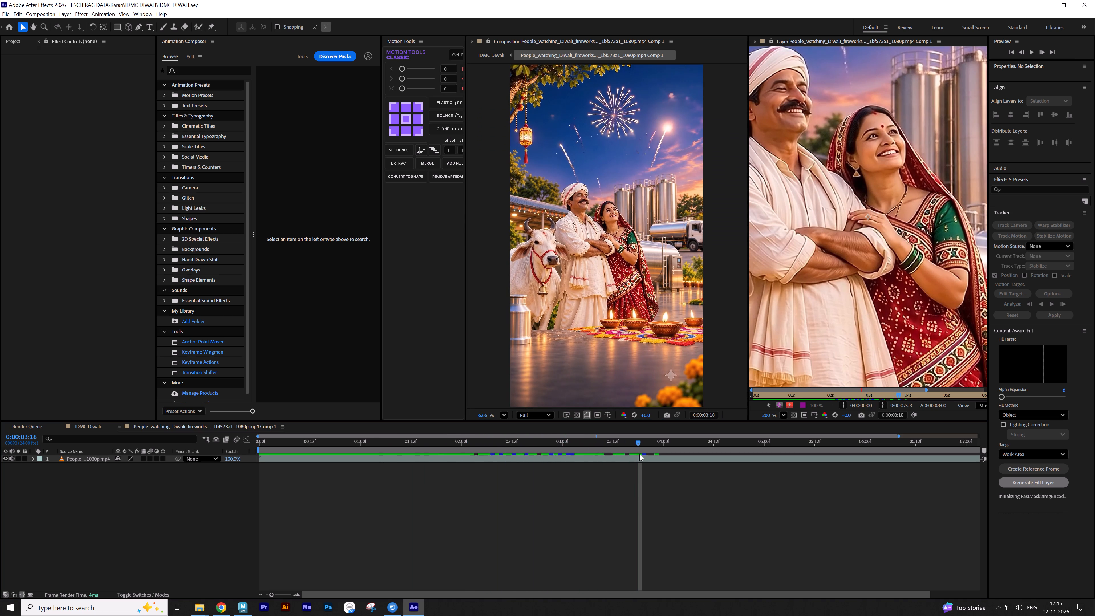
{"action": "left_click", "coordinate": [630, 489]}
{"action": "type", "text": "--"}
{"action": "left_click", "coordinate": [628, 494]}
{"action": "key", "text": "Tab"}
{"action": "left_click", "coordinate": [513, 494]}
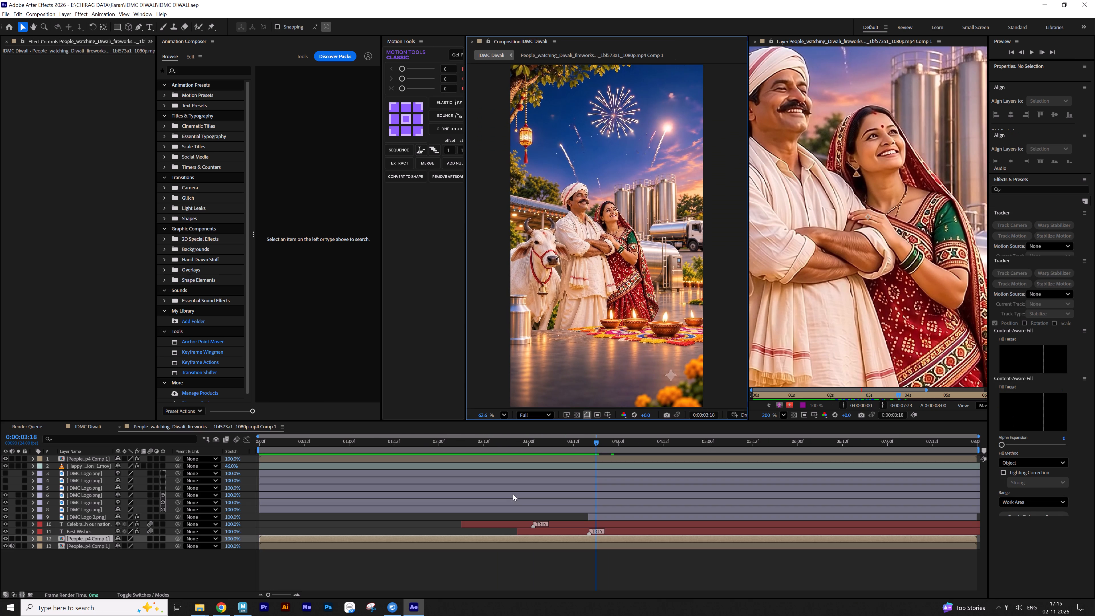
{"action": "left_click", "coordinate": [489, 568]}
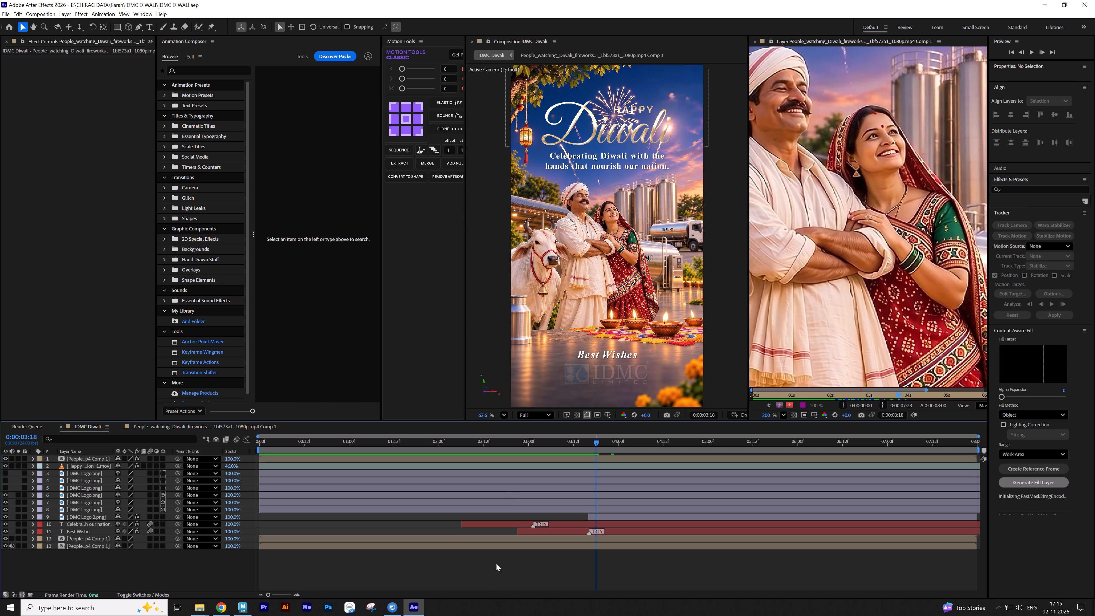
Save the project.
{"action": "key", "text": "ctrl+s"}
{"action": "left_click", "coordinate": [469, 575]}
{"action": "type", "text": "ss"}
{"action": "key", "text": "ctrl+s"}
{"action": "left_click", "coordinate": [299, 578]}
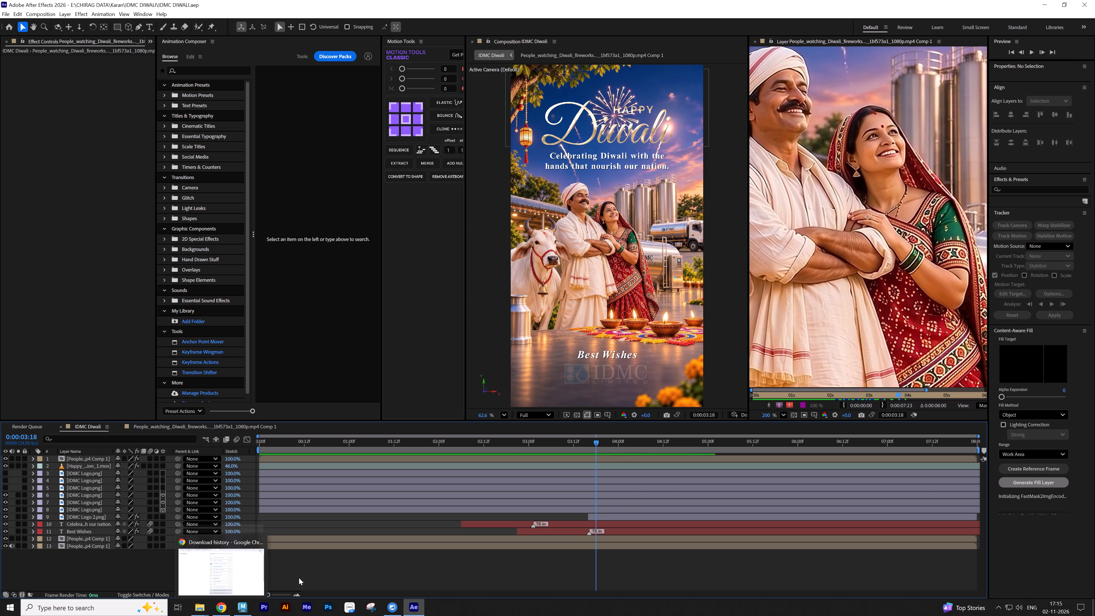
Open layer 12's People_watching precomp and set its composition duration to 0:00:10:00.
{"action": "double_click", "coordinate": [484, 541]}
{"action": "left_click", "coordinate": [632, 541]}
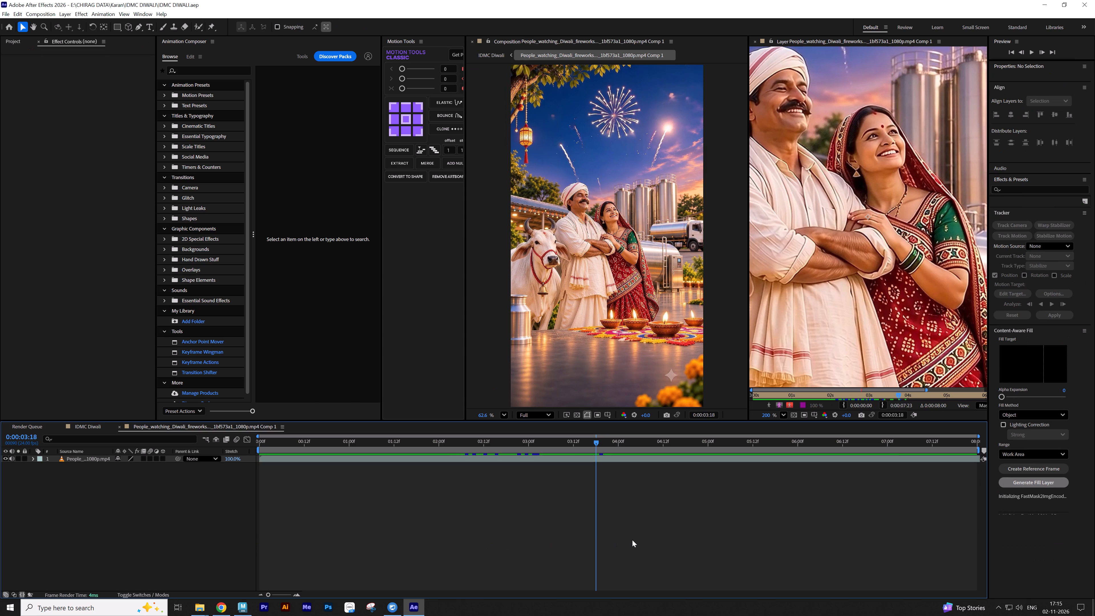
{"action": "key", "text": "ctrl+k"}
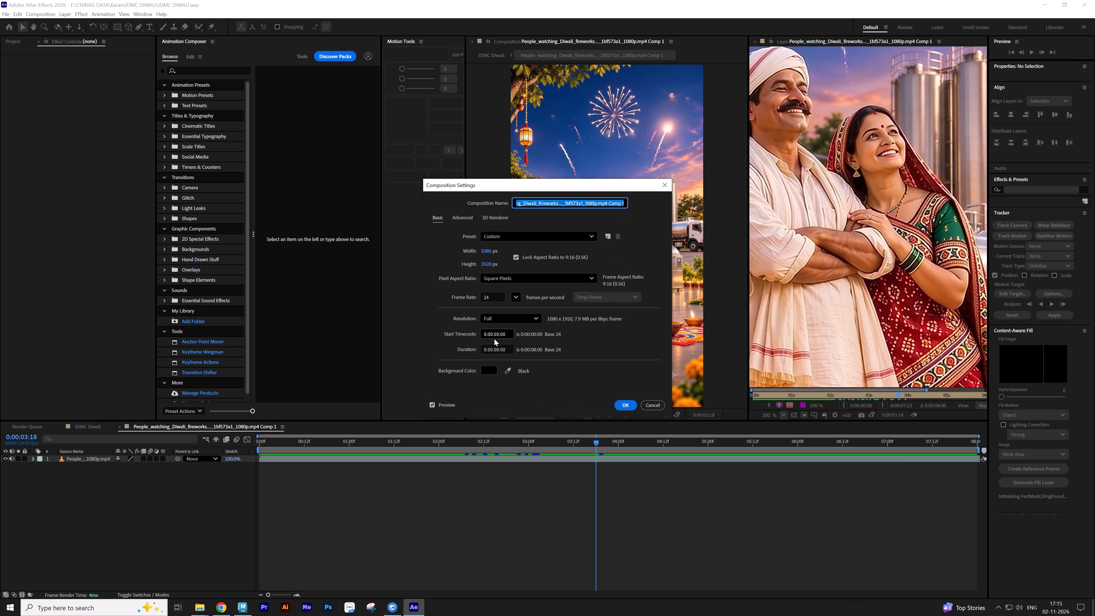
{"action": "left_click", "coordinate": [499, 348]}
{"action": "key", "text": "BackSpace"}
{"action": "key", "text": "BackSpace"}
{"action": "key", "text": "1"}
{"action": "key", "text": "0"}
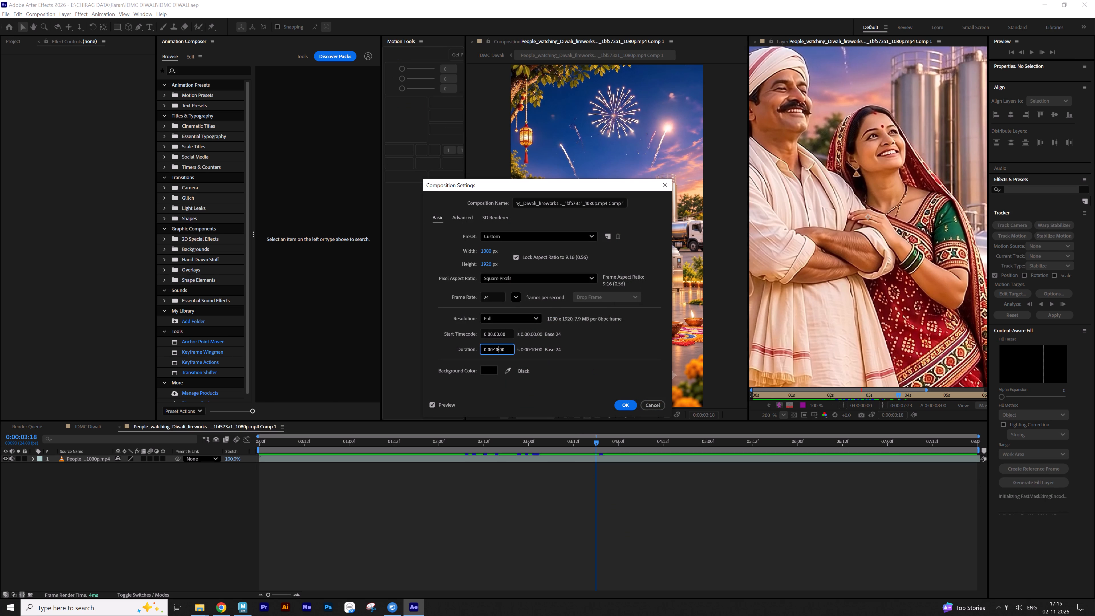
{"action": "key", "text": "Return"}
{"action": "key", "text": "minus"}
{"action": "key", "text": "minus"}
{"action": "key", "text": "minus"}
{"action": "key", "text": "minus"}
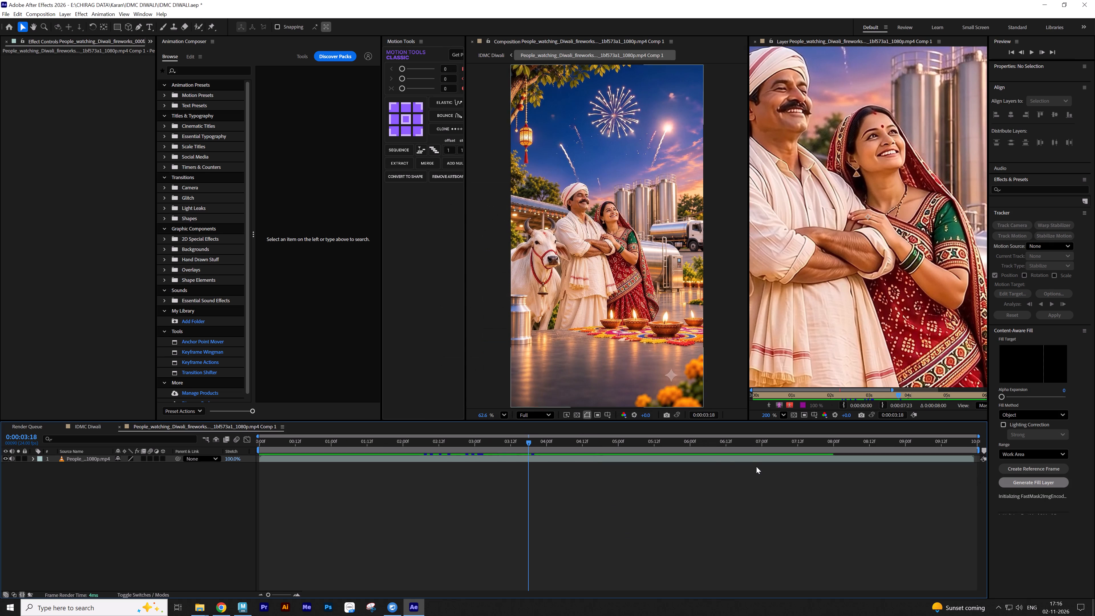
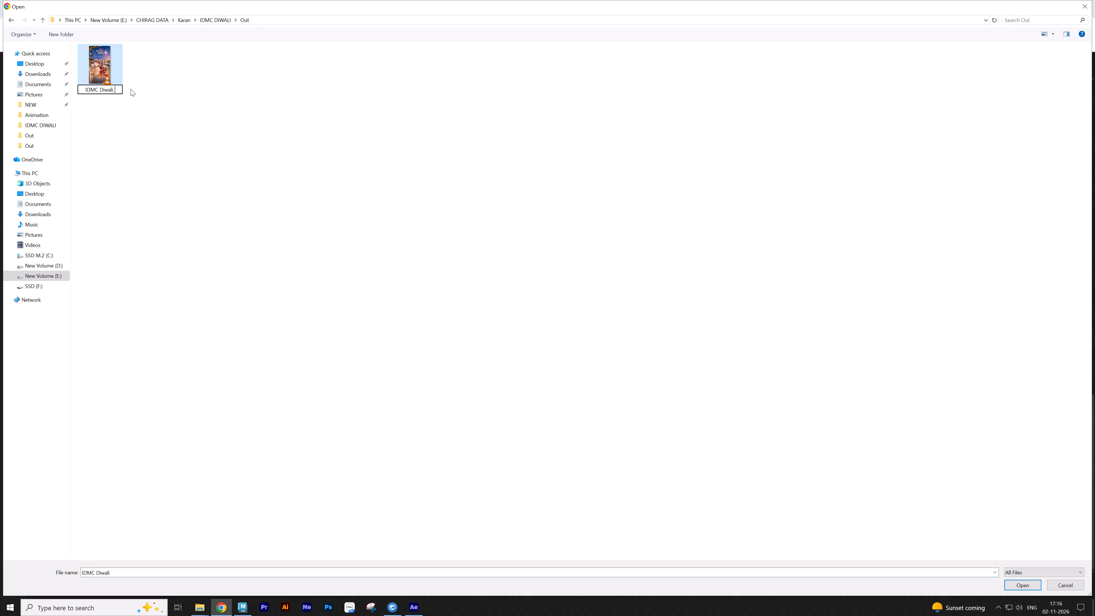
{"action": "key", "text": "8"}
{"action": "type", "text": "Sec"}
{"action": "left_click", "coordinate": [112, 90]}
{"action": "key", "text": "space"}
{"action": "left_click", "coordinate": [153, 110]}
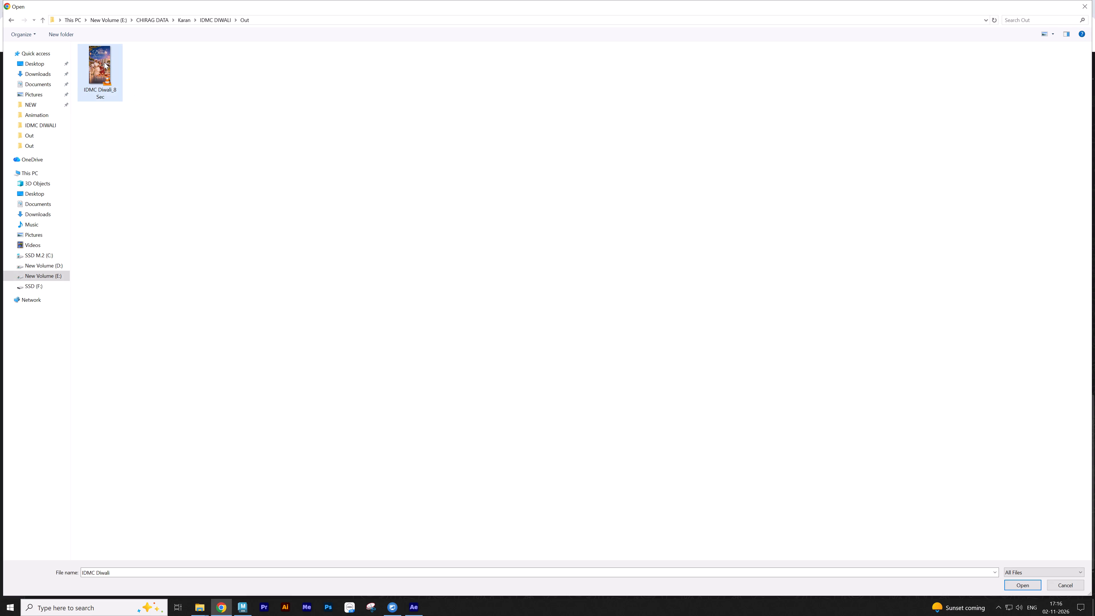
Switch to After Effects and set the main IDMC Diwali composition's duration to 10 seconds (0:00:10:00).
{"action": "key", "text": "alt+Tab"}
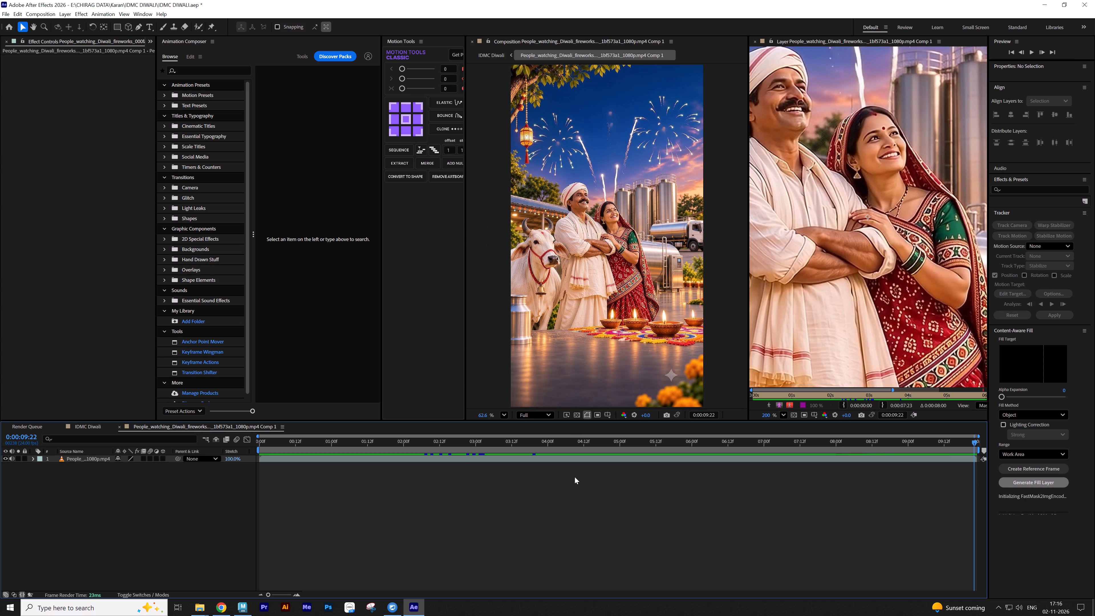
{"action": "left_click", "coordinate": [573, 480]}
{"action": "key", "text": "Tab"}
{"action": "left_click", "coordinate": [486, 493]}
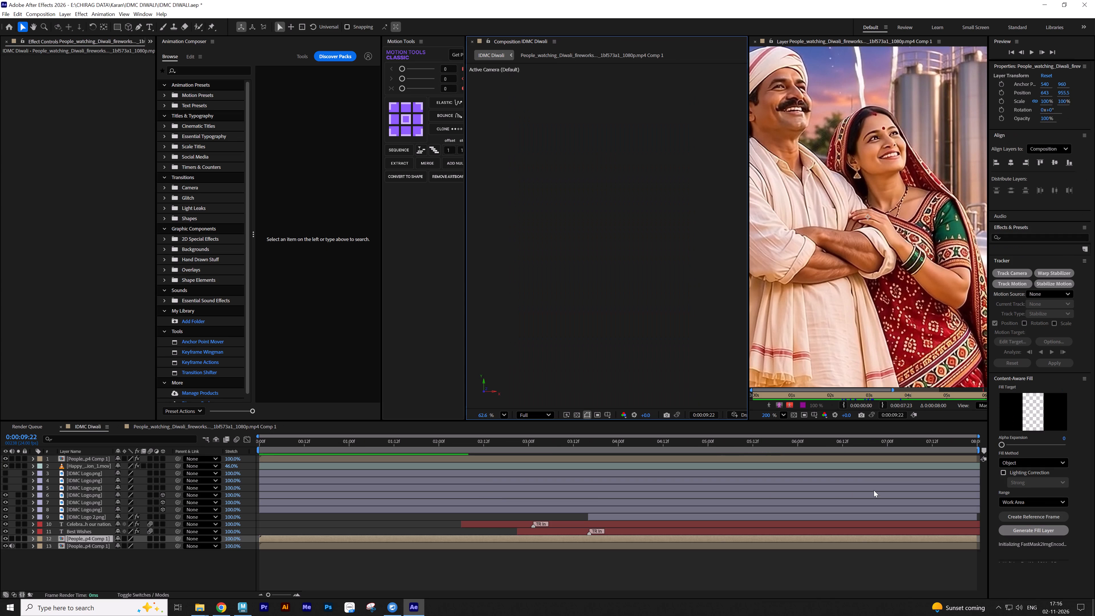
{"action": "key", "text": "ctrl+k"}
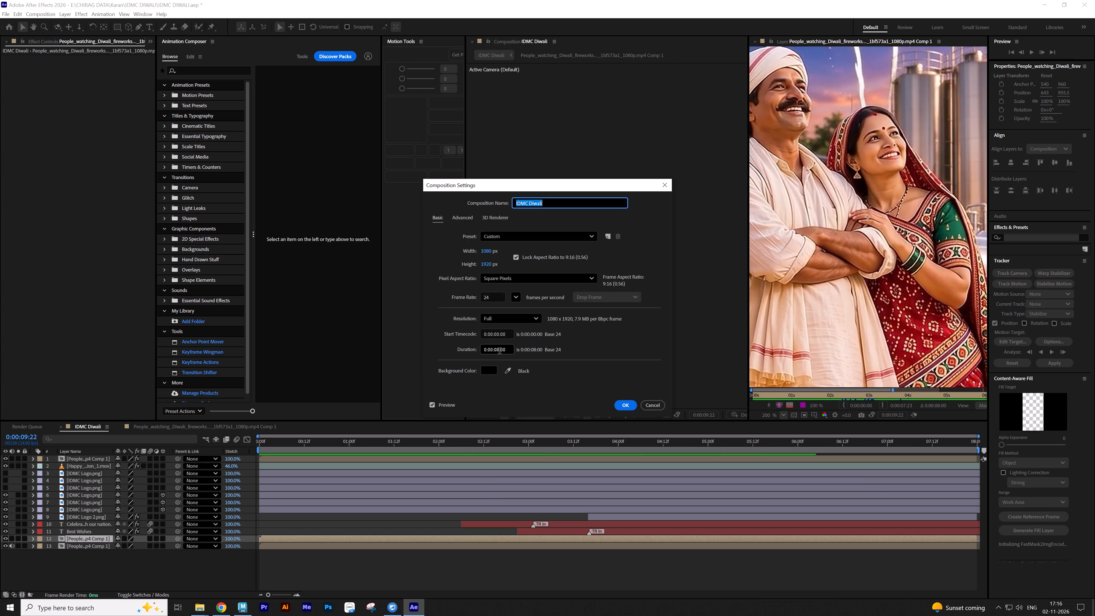
{"action": "left_click", "coordinate": [496, 351]}
{"action": "key", "text": "Right"}
{"action": "key", "text": "BackSpace"}
{"action": "key", "text": "BackSpace"}
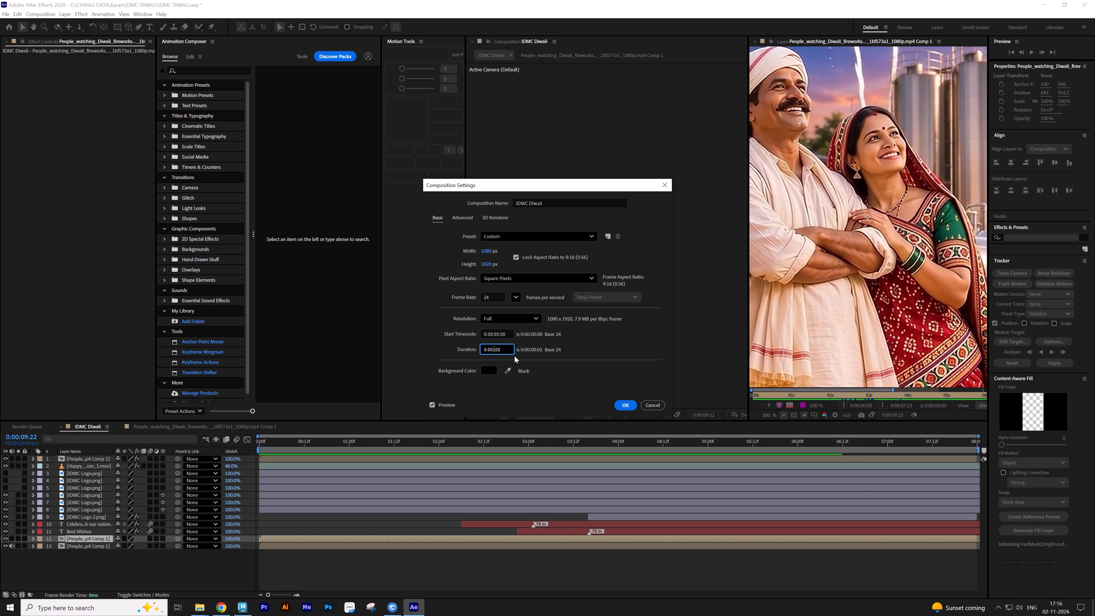
{"action": "type", "text": "10"}
{"action": "key", "text": "Return"}
Extend the three People_watching precomp layers (1, 12 and 13) to the end of the lengthened composition.
{"action": "key", "text": "minus"}
{"action": "key", "text": "minus"}
{"action": "key", "text": "minus"}
{"action": "key", "text": "minus"}
{"action": "key", "text": "minus"}
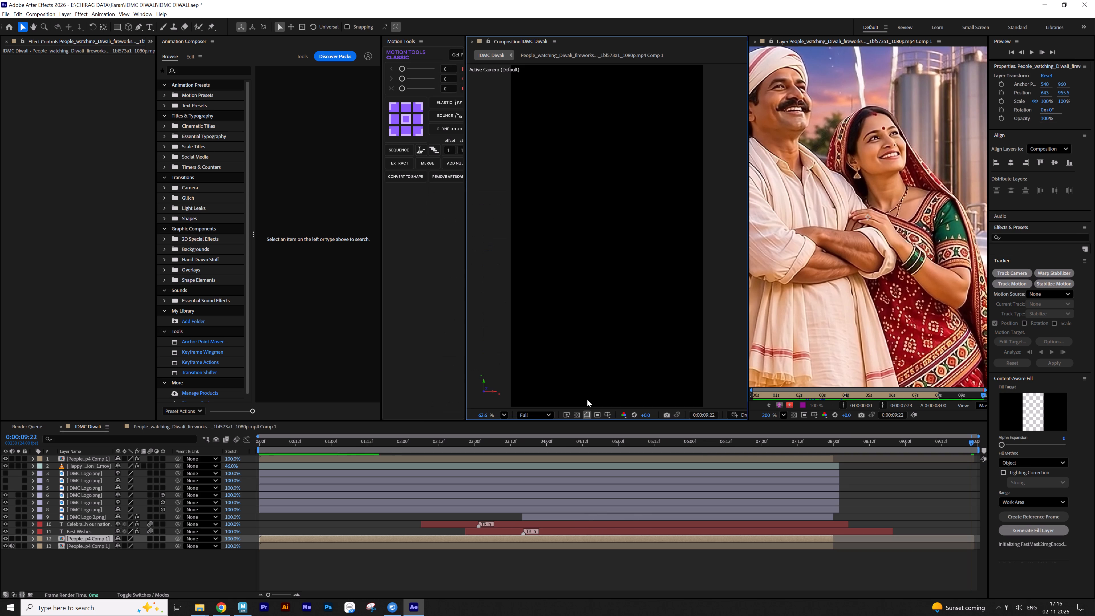
{"action": "left_click_drag", "start_coordinate": [835, 459], "coordinate": [1068, 453]}
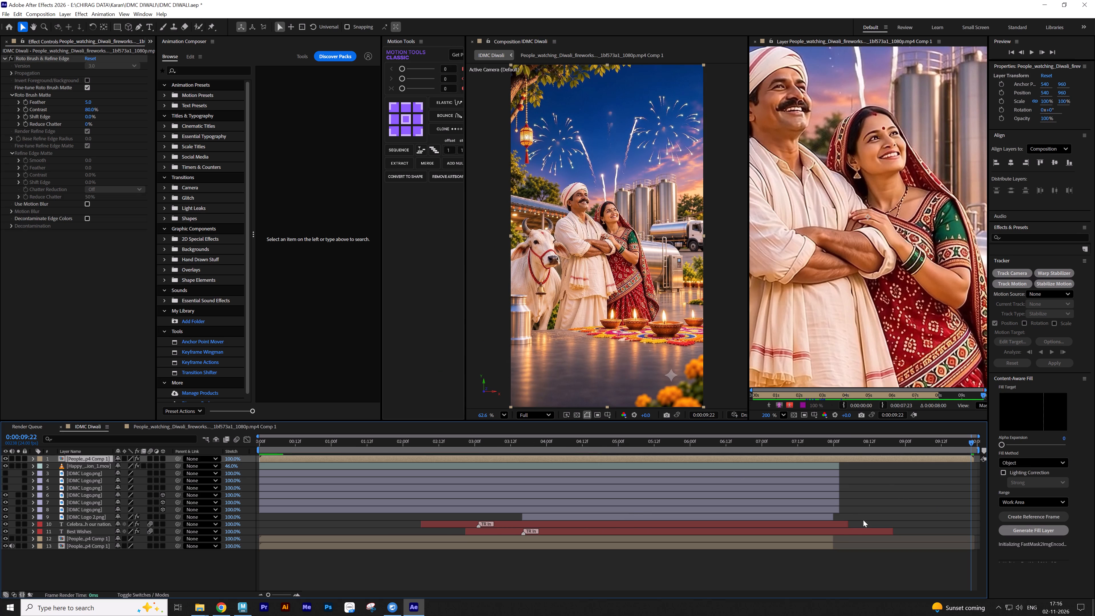
{"action": "left_click", "coordinate": [830, 538]}
{"action": "left_click", "coordinate": [828, 544], "text": "ctrl"}
{"action": "left_click_drag", "start_coordinate": [833, 538], "coordinate": [1094, 537]}
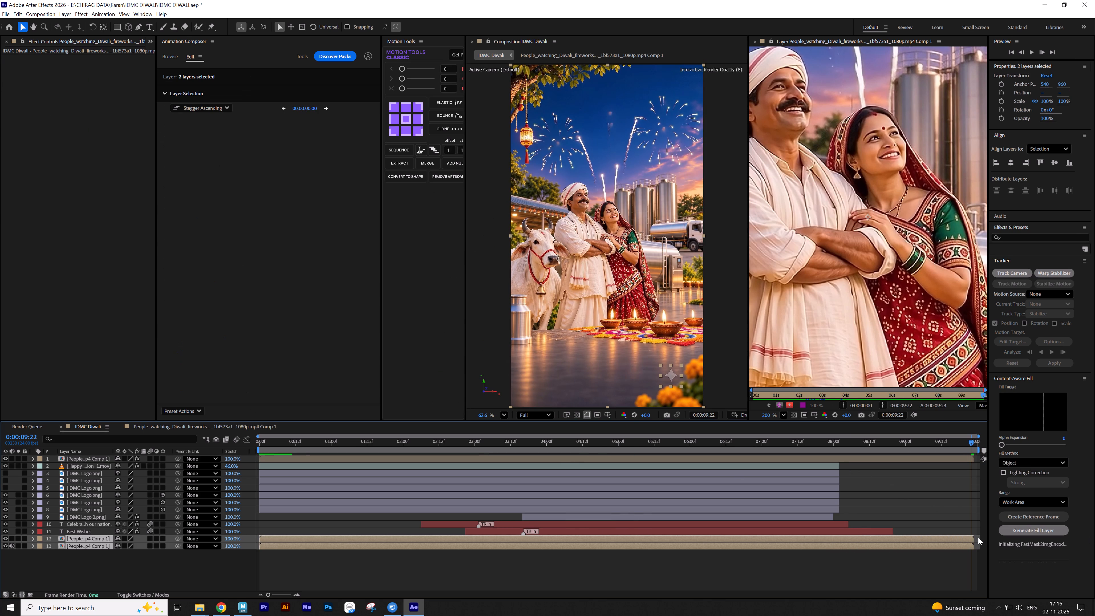
Extend the Happy_Diwali animation, all the IDMC logo layers and both text layers to the composition's end.
{"action": "left_click", "coordinate": [843, 530]}
{"action": "left_click", "coordinate": [834, 466], "text": "shift"}
{"action": "left_click_drag", "start_coordinate": [839, 466], "coordinate": [917, 466]}
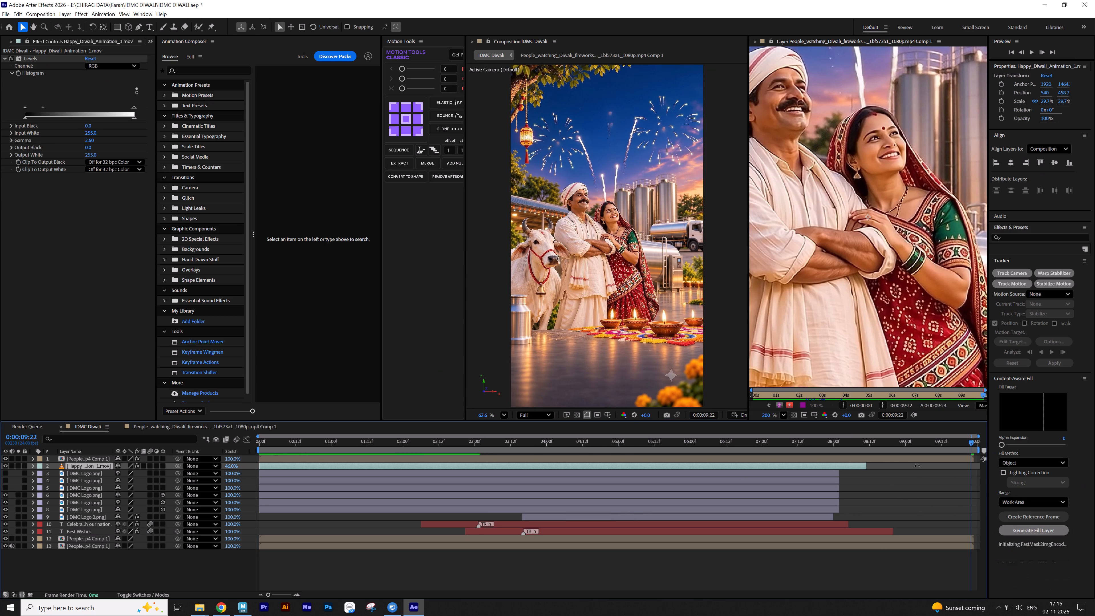
{"action": "left_click_drag", "start_coordinate": [917, 466], "coordinate": [1051, 466]}
{"action": "left_click", "coordinate": [823, 474]}
{"action": "left_click", "coordinate": [815, 528], "text": "shift"}
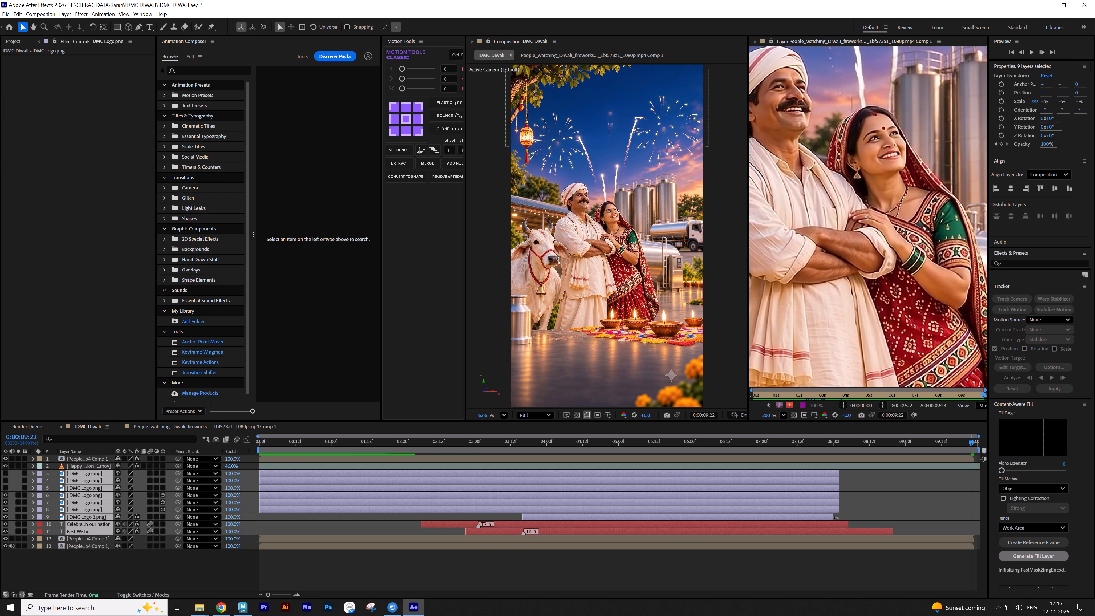
{"action": "left_click_drag", "start_coordinate": [833, 516], "coordinate": [1069, 514]}
{"action": "left_click", "coordinate": [925, 578]}
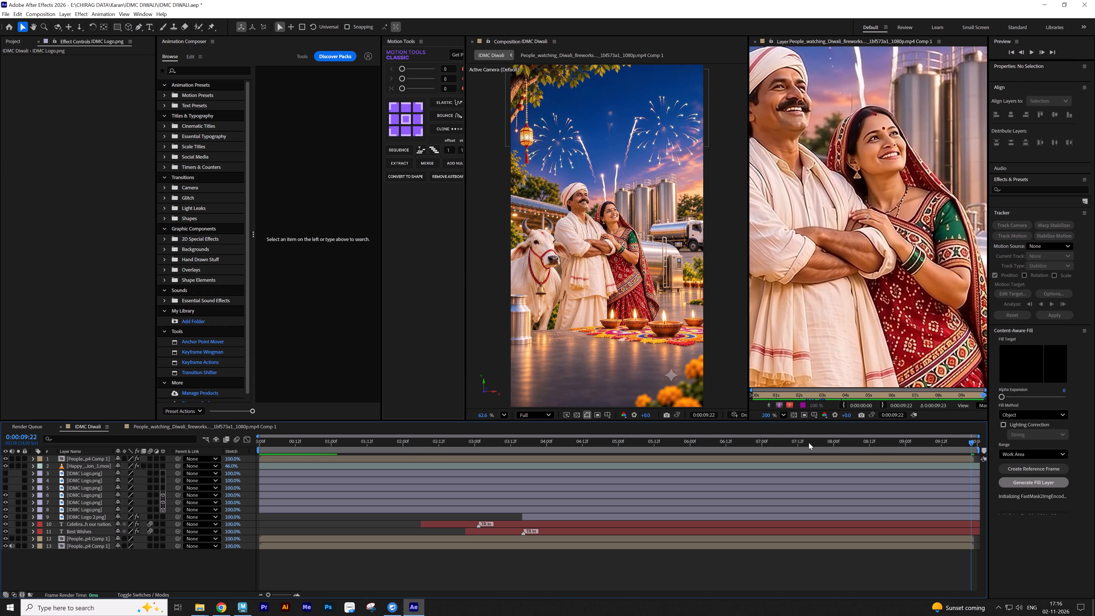
Open the top People_watching layer for Roto Brush editing, widen its Layer view and unfreeze the Roto Brush propagation.
{"action": "left_click", "coordinate": [833, 441]}
{"action": "left_click", "coordinate": [845, 458]}
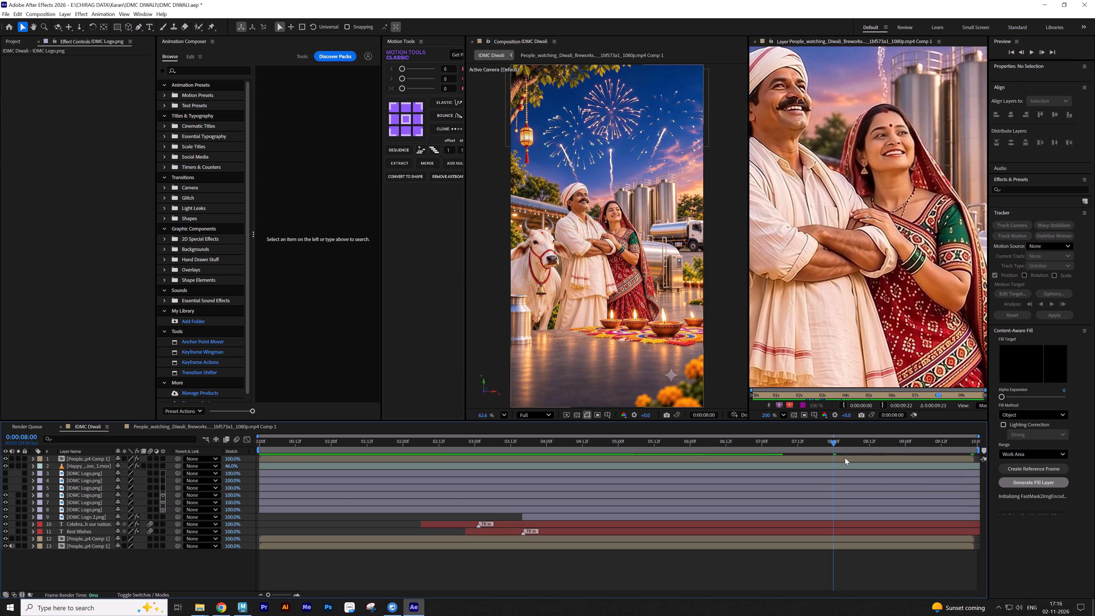
{"action": "left_click", "coordinate": [197, 27]}
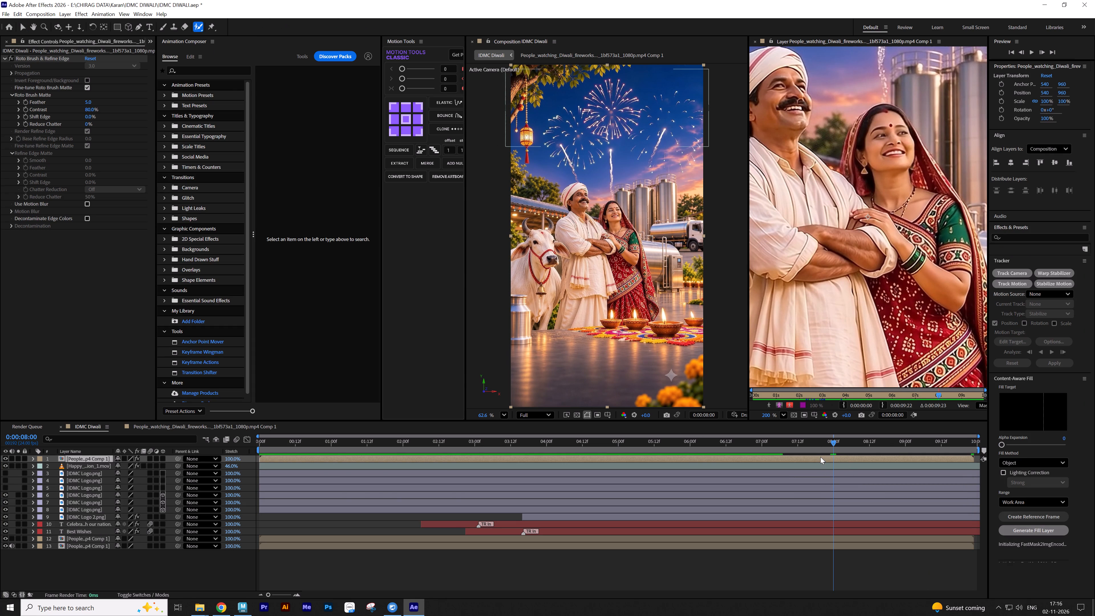
{"action": "double_click", "coordinate": [820, 457]}
{"action": "middle_click_drag", "start_coordinate": [921, 298], "coordinate": [851, 249]}
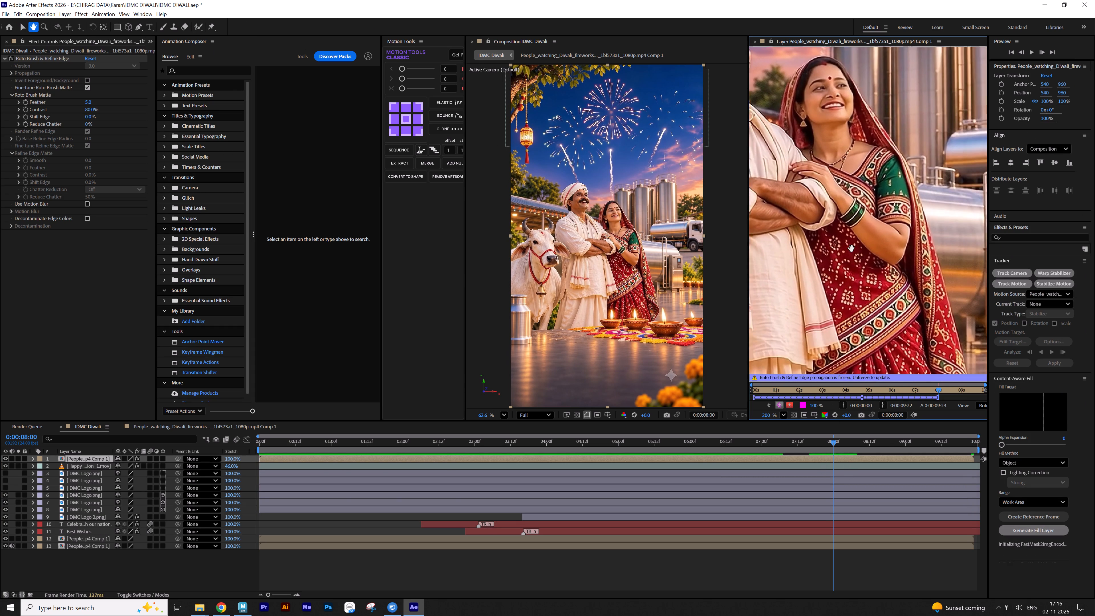
{"action": "middle_click_drag", "start_coordinate": [851, 249], "coordinate": [850, 248]}
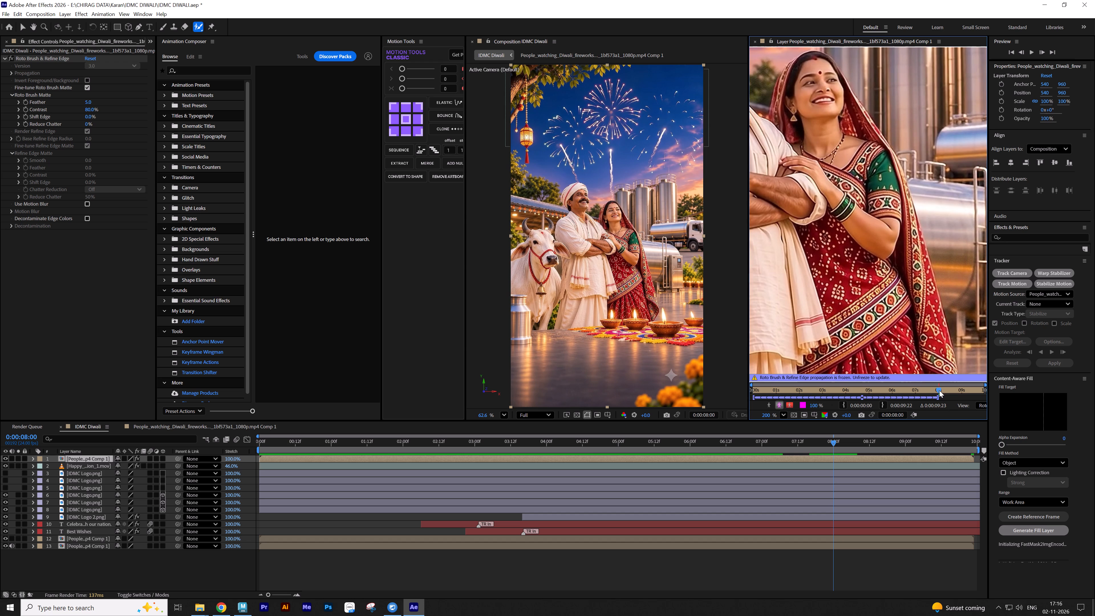
{"action": "left_click_drag", "start_coordinate": [939, 390], "coordinate": [937, 390]}
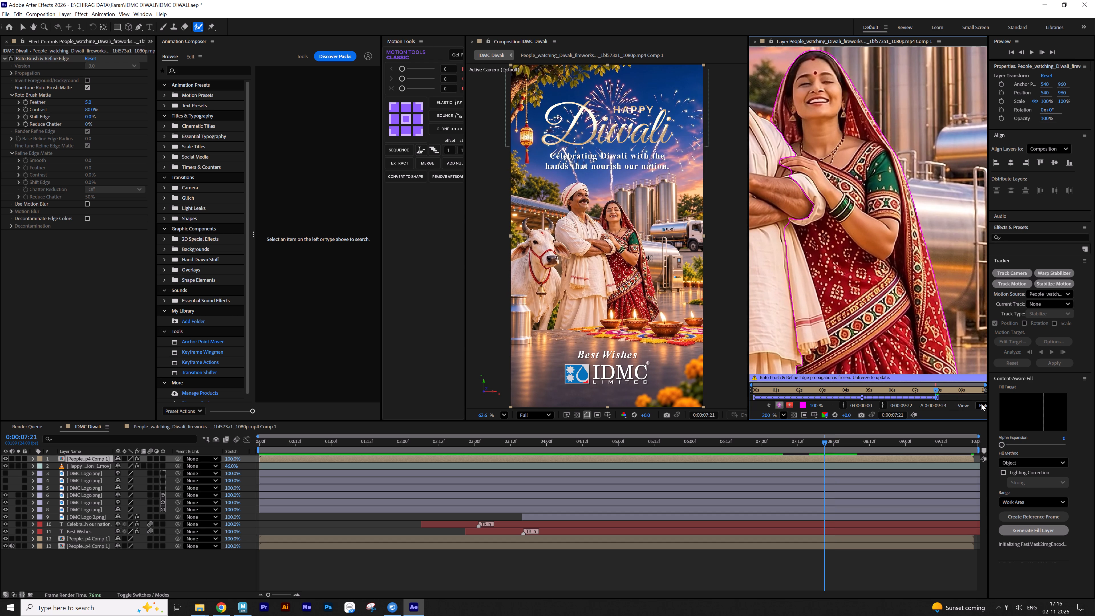
{"action": "left_click_drag", "start_coordinate": [987, 400], "coordinate": [1094, 403]}
{"action": "left_click_drag", "start_coordinate": [747, 348], "coordinate": [648, 348]}
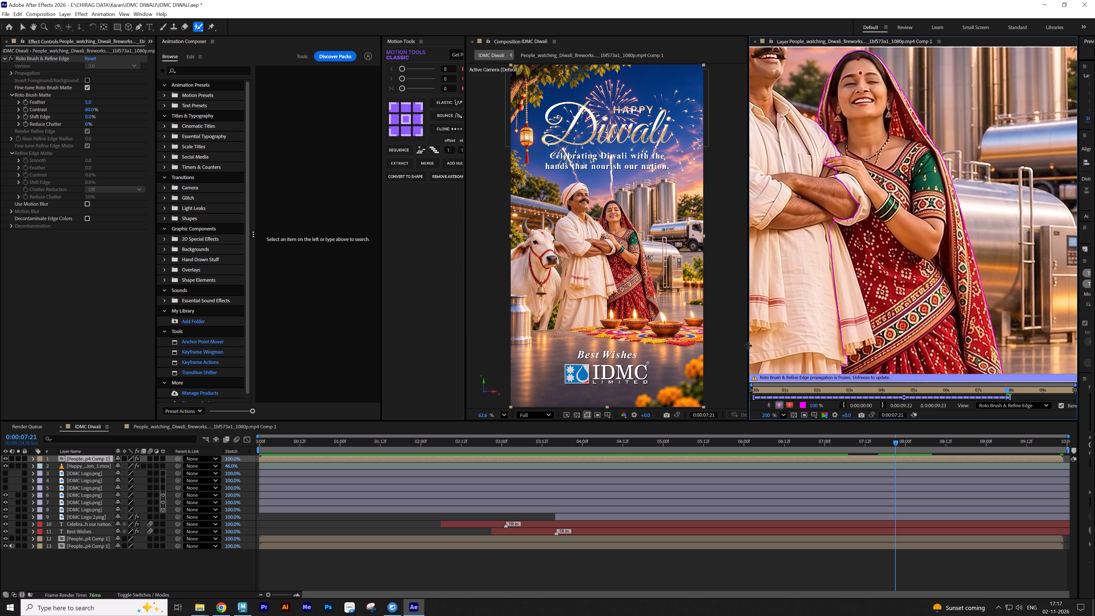
{"action": "left_click_drag", "start_coordinate": [748, 345], "coordinate": [618, 346]}
{"action": "left_click", "coordinate": [1015, 405]}
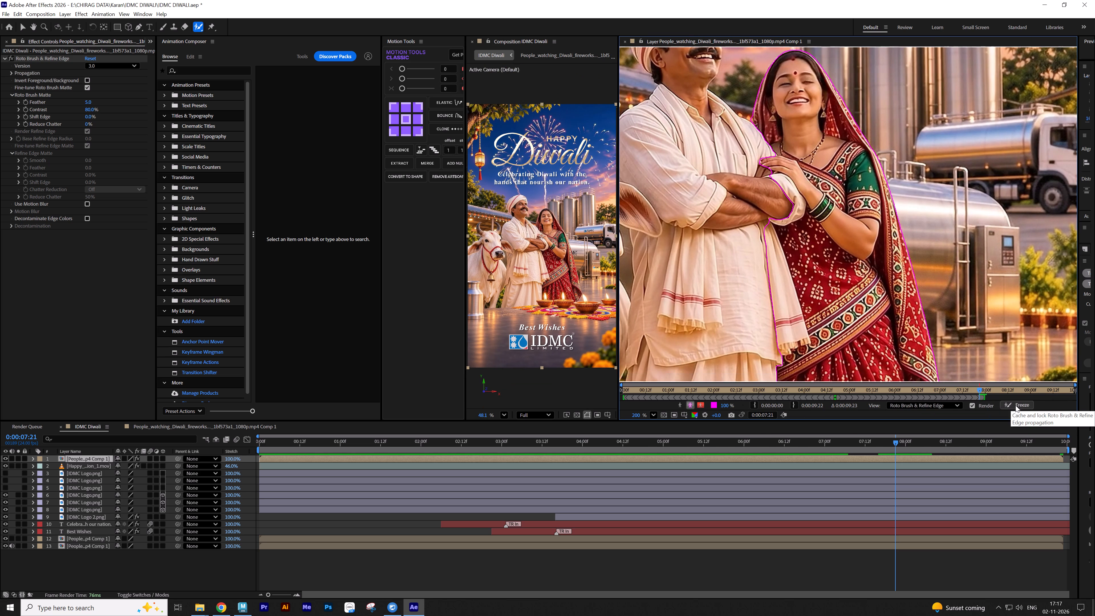
Extend the Roto Brush span to the layer's end, check the matte on earlier frames and freeze the propagation.
{"action": "left_click_drag", "start_coordinate": [986, 398], "coordinate": [1094, 402]}
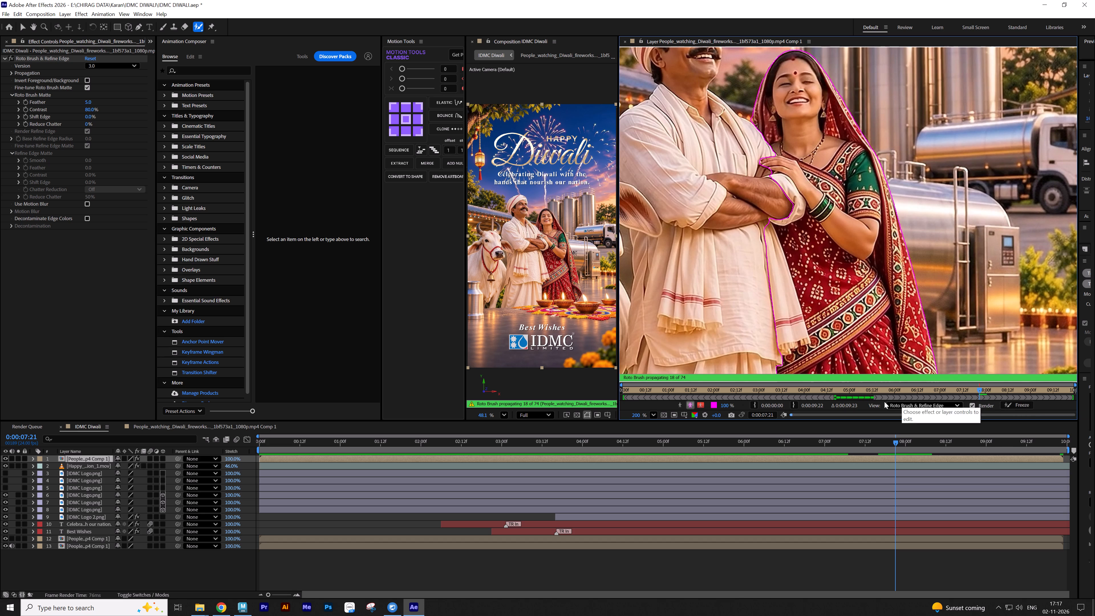
{"action": "left_click_drag", "start_coordinate": [860, 394], "coordinate": [845, 394]}
{"action": "left_click_drag", "start_coordinate": [869, 388], "coordinate": [862, 388]}
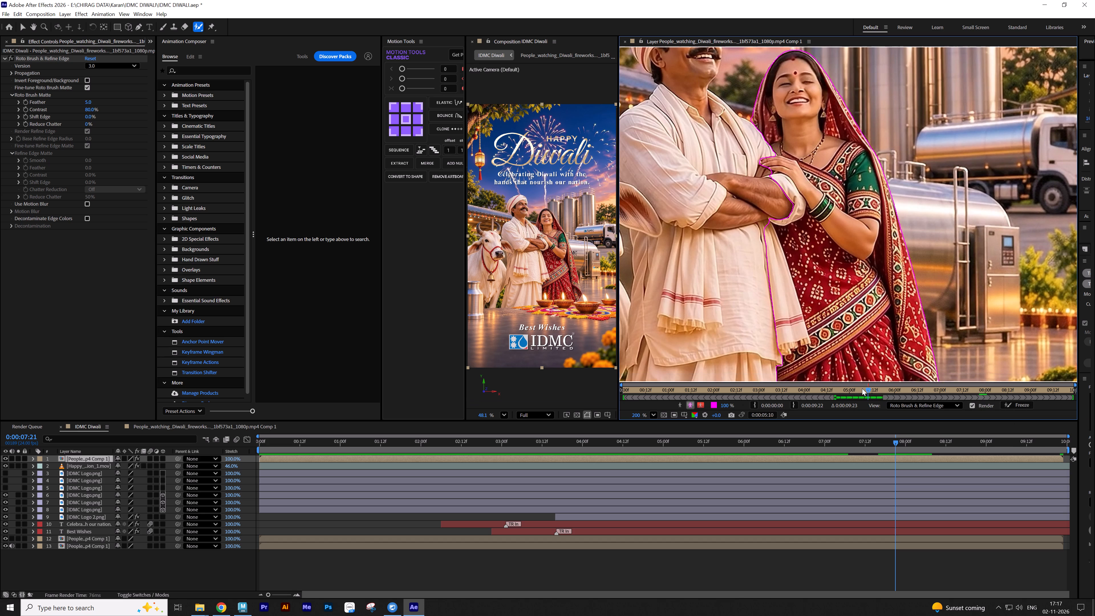
{"action": "left_click_drag", "start_coordinate": [862, 388], "coordinate": [817, 389]}
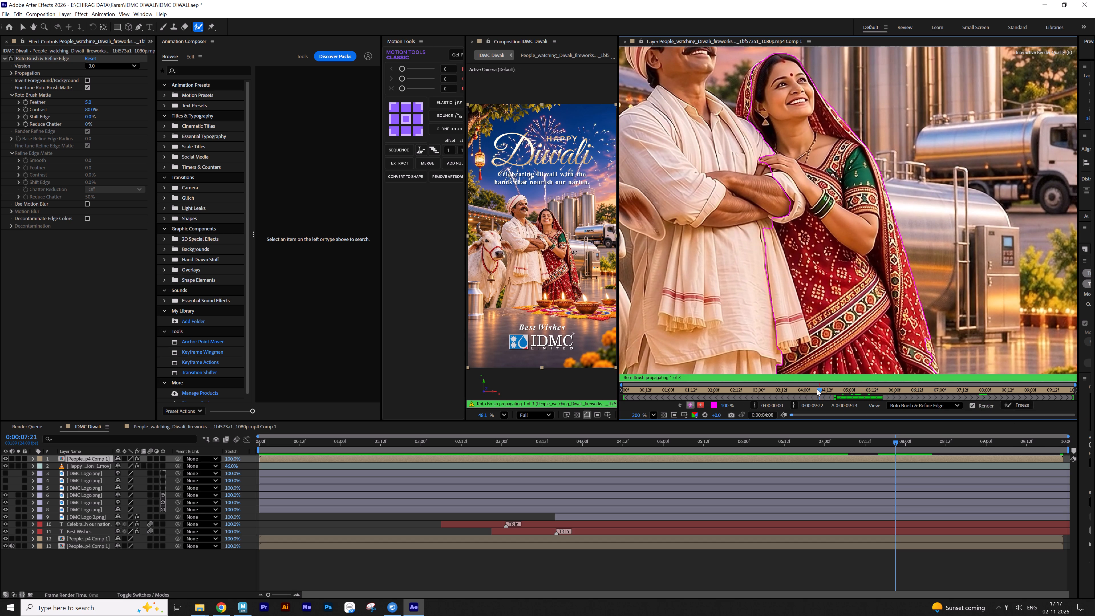
{"action": "left_click_drag", "start_coordinate": [817, 389], "coordinate": [813, 390]}
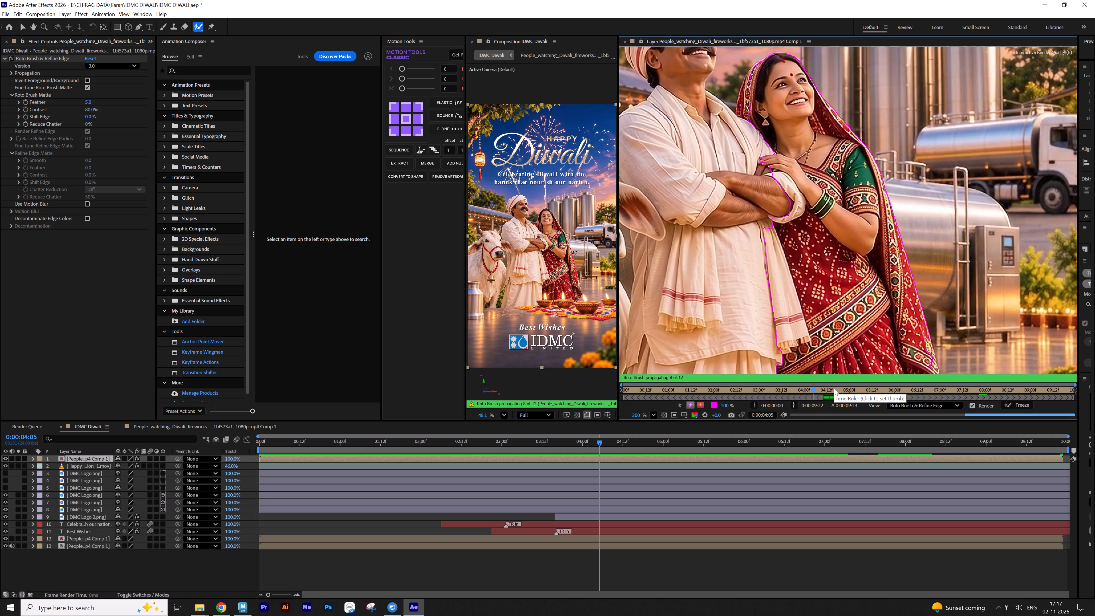
{"action": "left_click", "coordinate": [833, 388]}
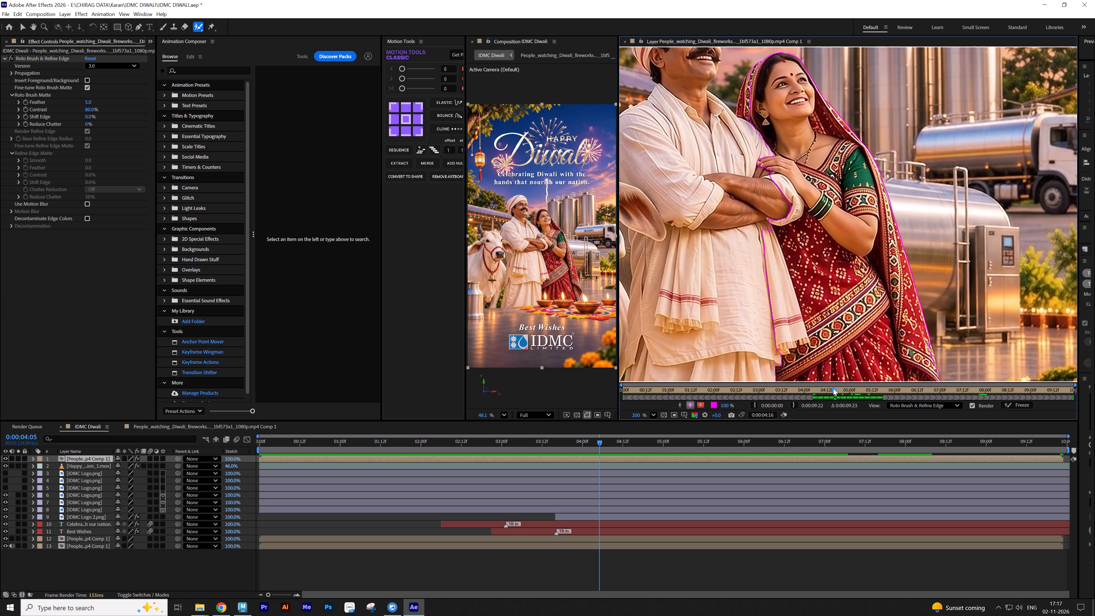
{"action": "left_click", "coordinate": [1019, 406]}
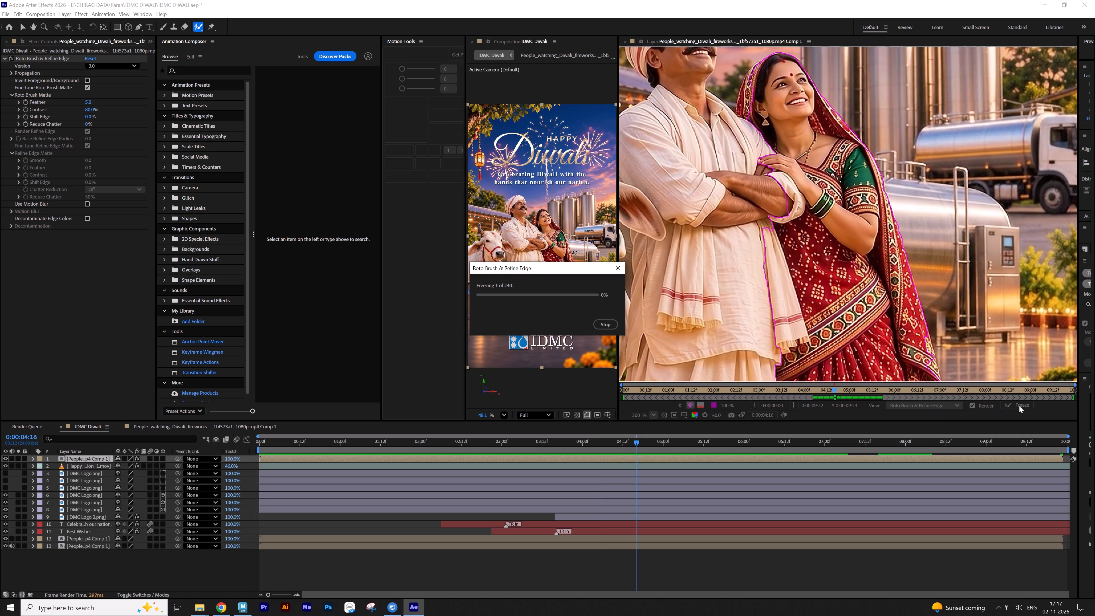
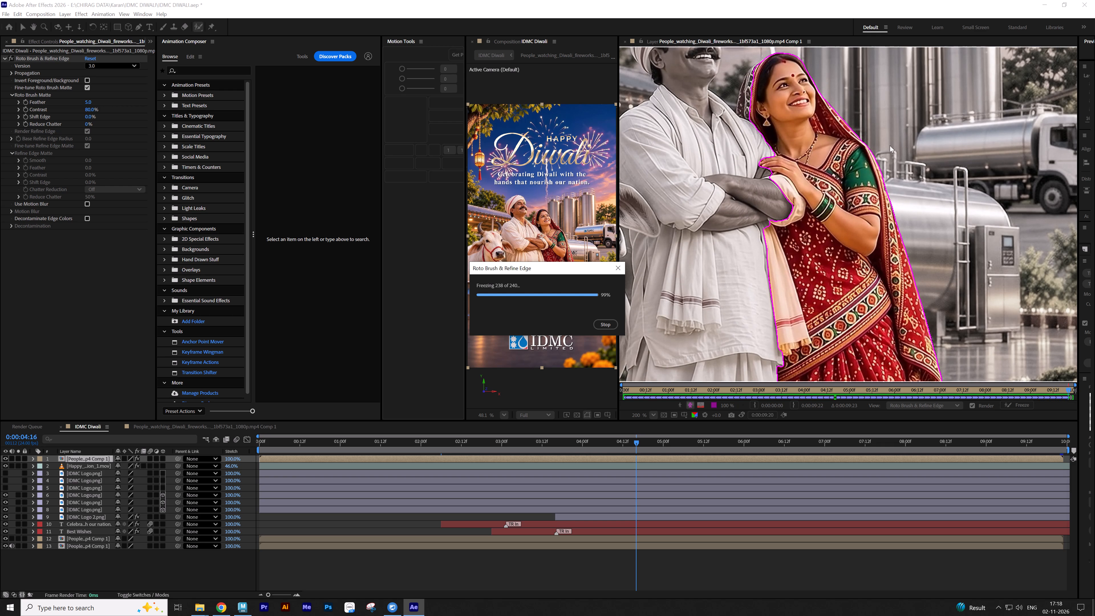
Close the couple's Layer view, rearrange the workspace around a wide Composition view and save the project.
{"action": "key", "text": "v"}
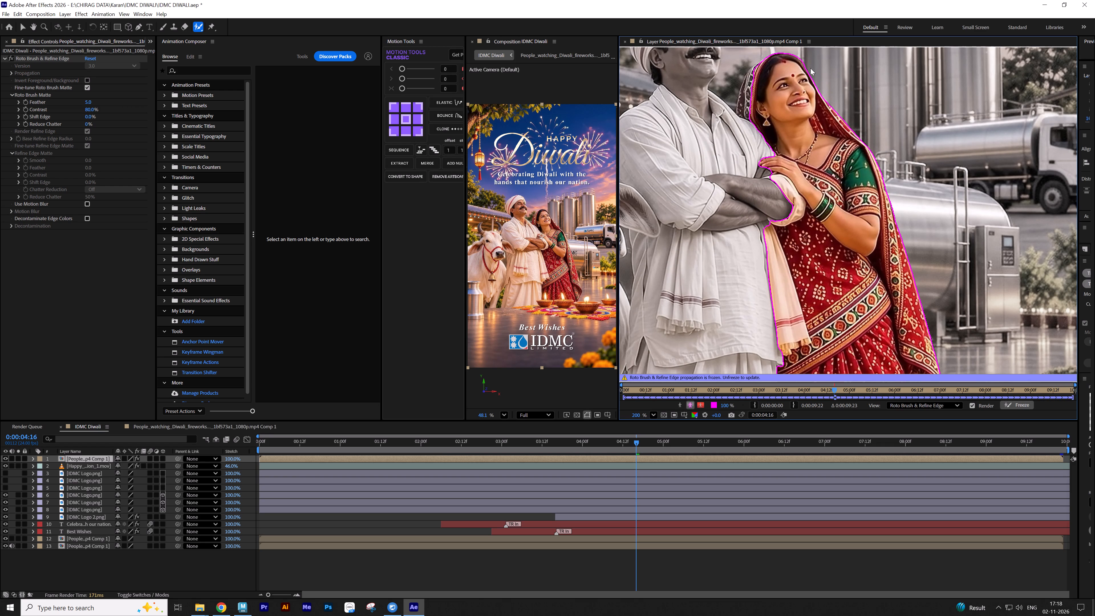
{"action": "left_click", "coordinate": [624, 44]}
{"action": "left_click_drag", "start_coordinate": [665, 120], "coordinate": [432, 147]}
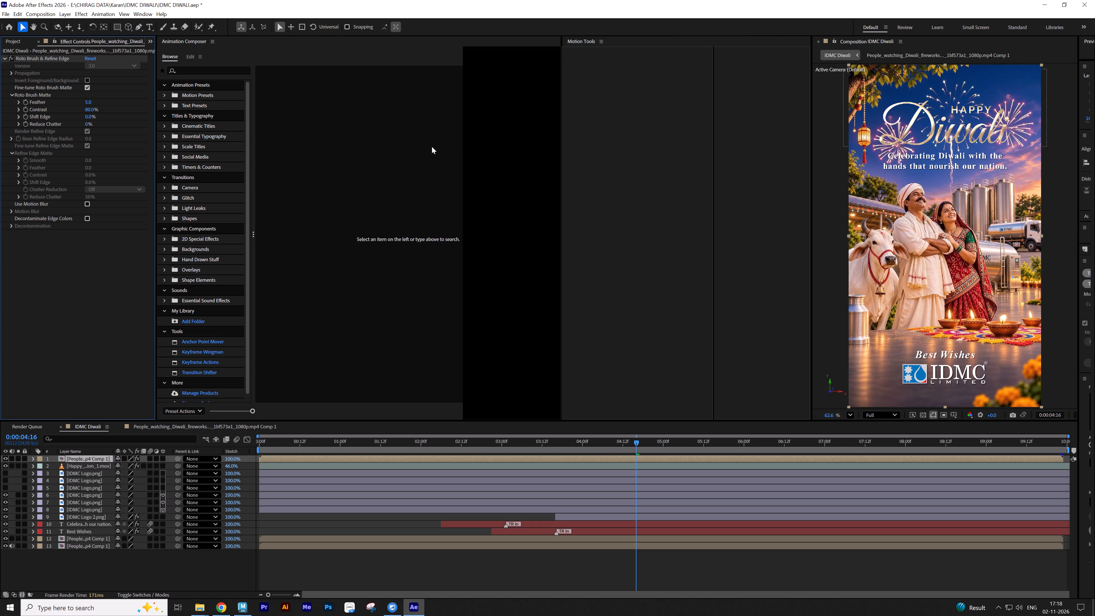
{"action": "left_click_drag", "start_coordinate": [432, 147], "coordinate": [398, 148]}
{"action": "left_click_drag", "start_coordinate": [812, 163], "coordinate": [498, 165]}
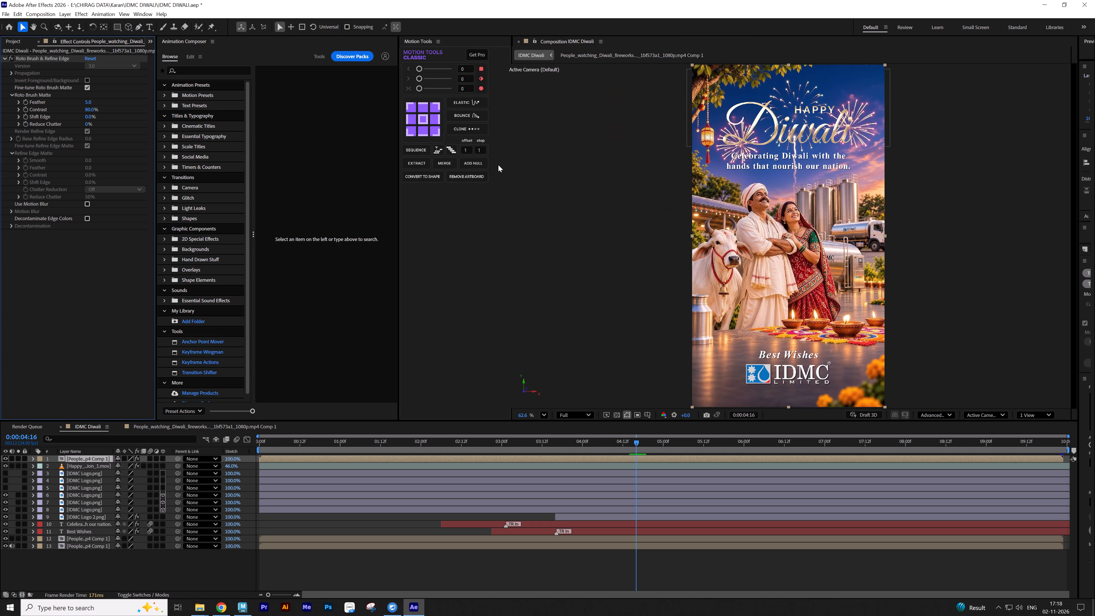
{"action": "left_click_drag", "start_coordinate": [498, 165], "coordinate": [491, 166]}
{"action": "left_click", "coordinate": [555, 566]}
{"action": "key", "text": "ctrl+s"}
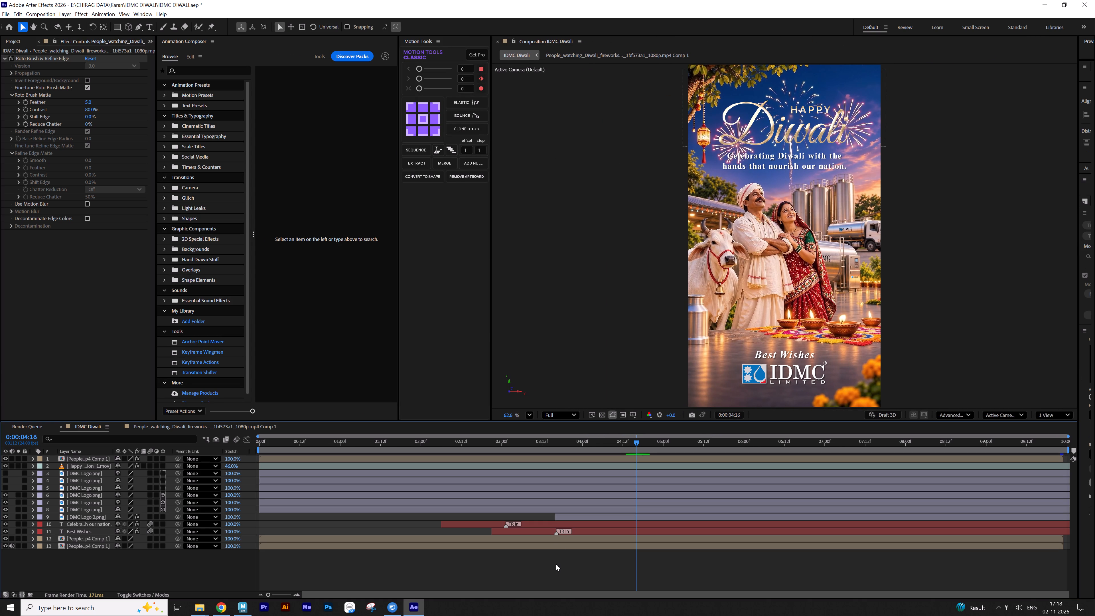
Check the composition through to its end, set the work area's end at 0:00:09:22, trim the composition to it and save.
{"action": "left_click_drag", "start_coordinate": [646, 446], "coordinate": [739, 445]}
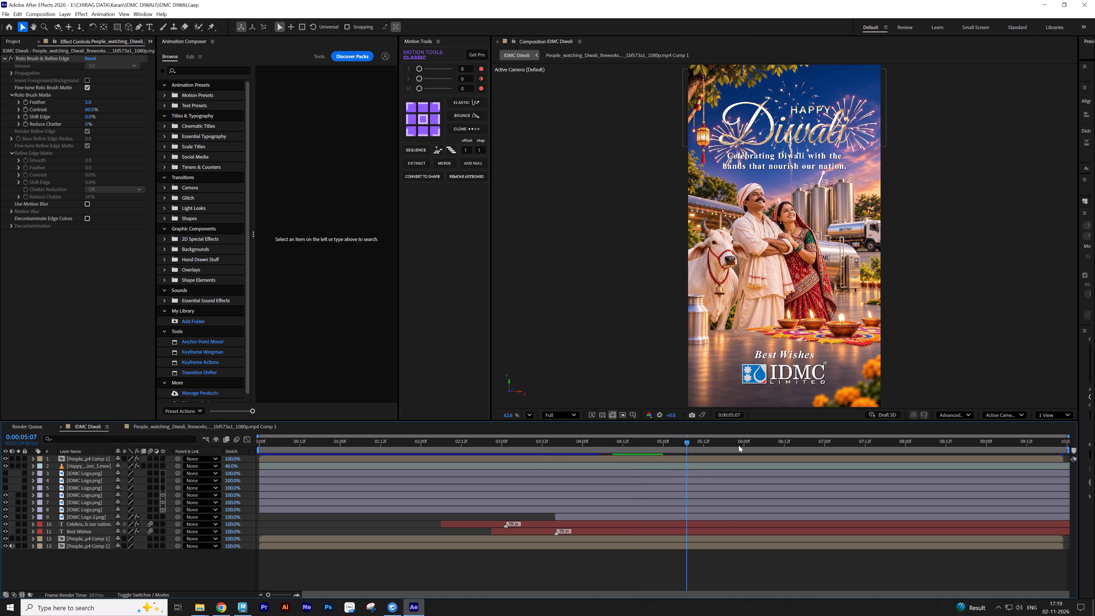
{"action": "left_click_drag", "start_coordinate": [739, 445], "coordinate": [1094, 435]}
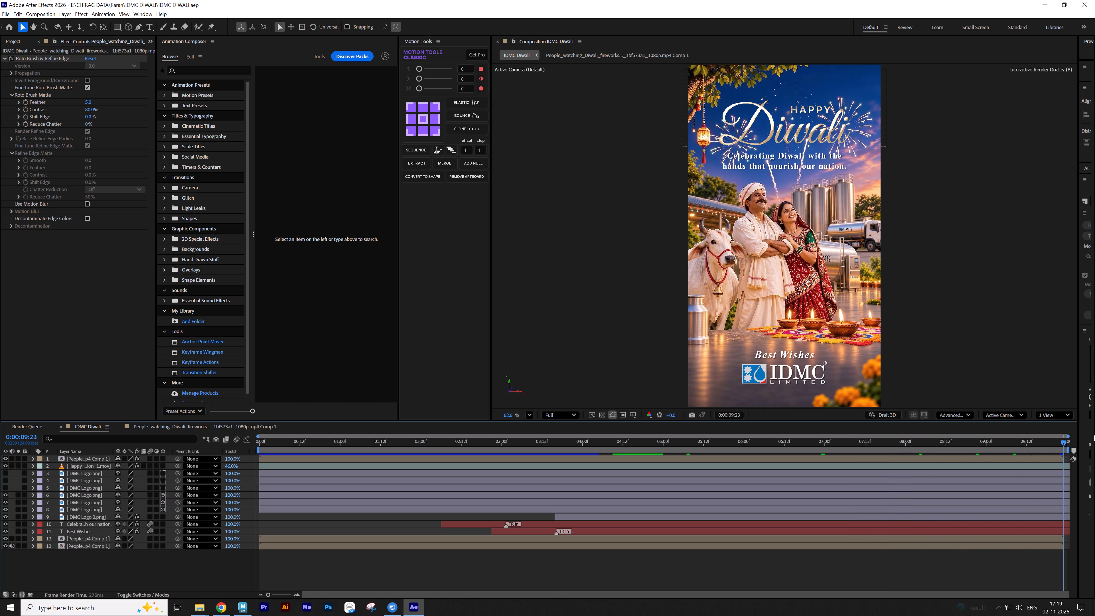
{"action": "left_click_drag", "start_coordinate": [1094, 435], "coordinate": [1094, 432]}
{"action": "left_click", "coordinate": [1062, 441]}
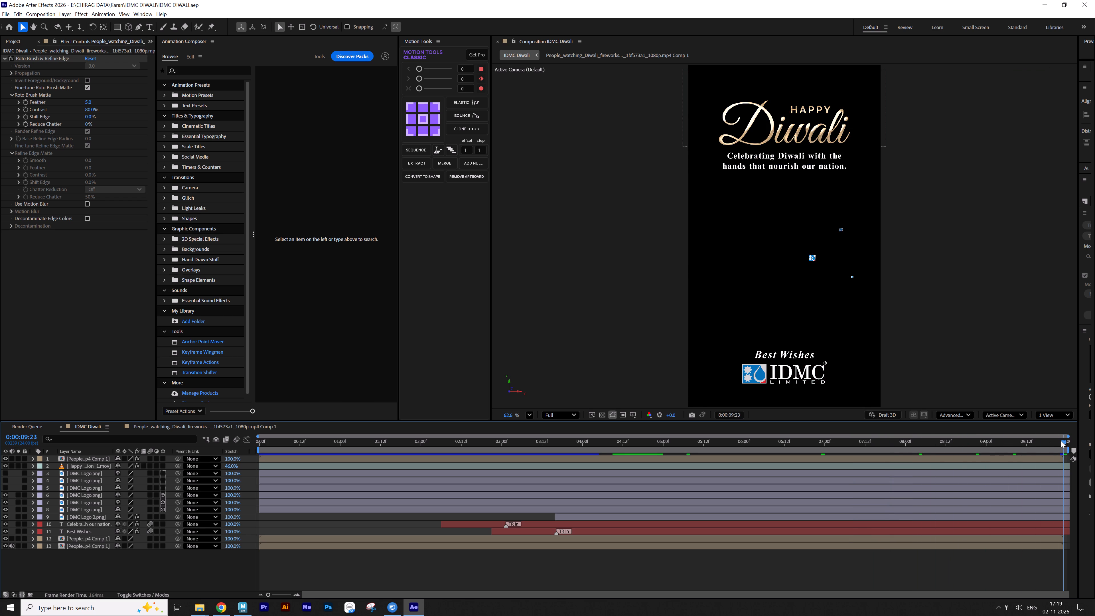
{"action": "key", "text": "n"}
{"action": "right_click", "coordinate": [1039, 449]}
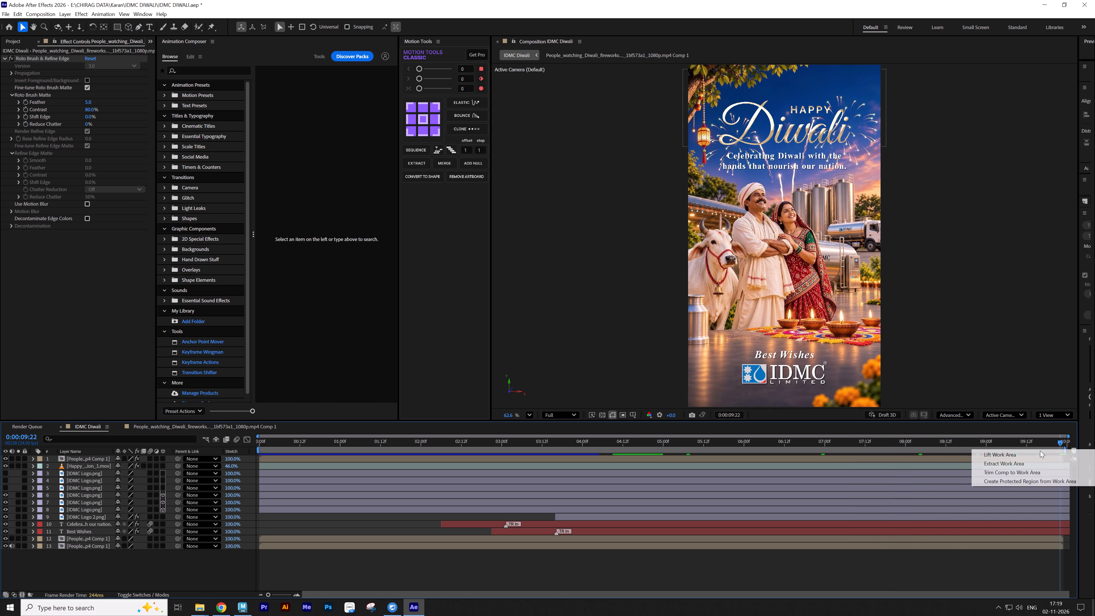
{"action": "left_click", "coordinate": [1047, 472]}
{"action": "left_click", "coordinate": [1021, 558]}
{"action": "key", "text": "ctrl+s"}
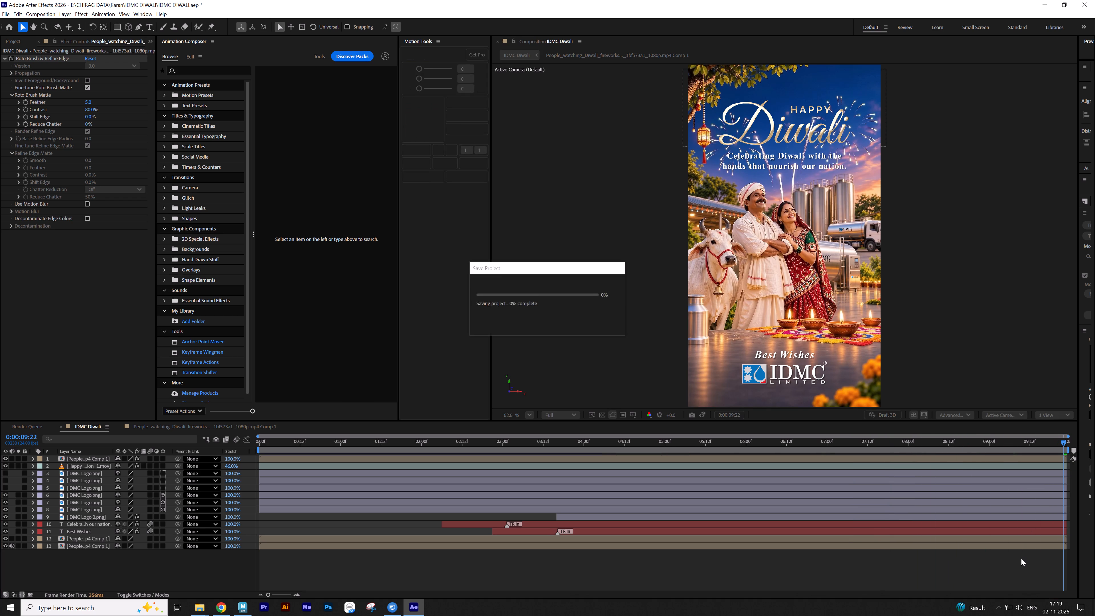
Render the IDMC Diwali composition as an H.264 video named IDMC Diwali_10 Sec in the Out folder.
{"action": "key", "text": "ctrl+m"}
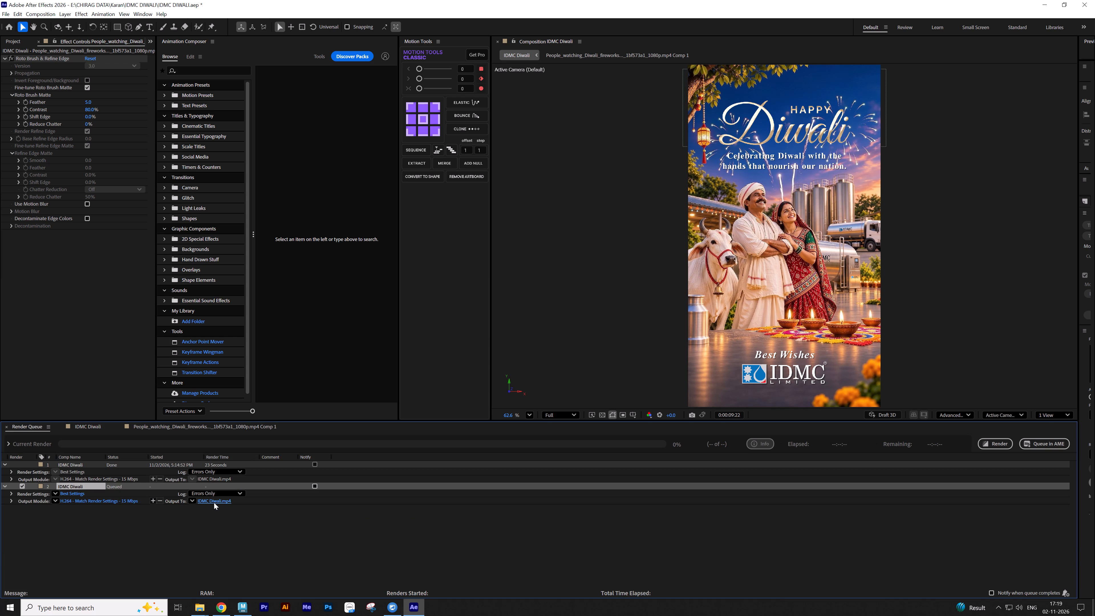
{"action": "left_click", "coordinate": [214, 502]}
{"action": "left_click", "coordinate": [108, 77]}
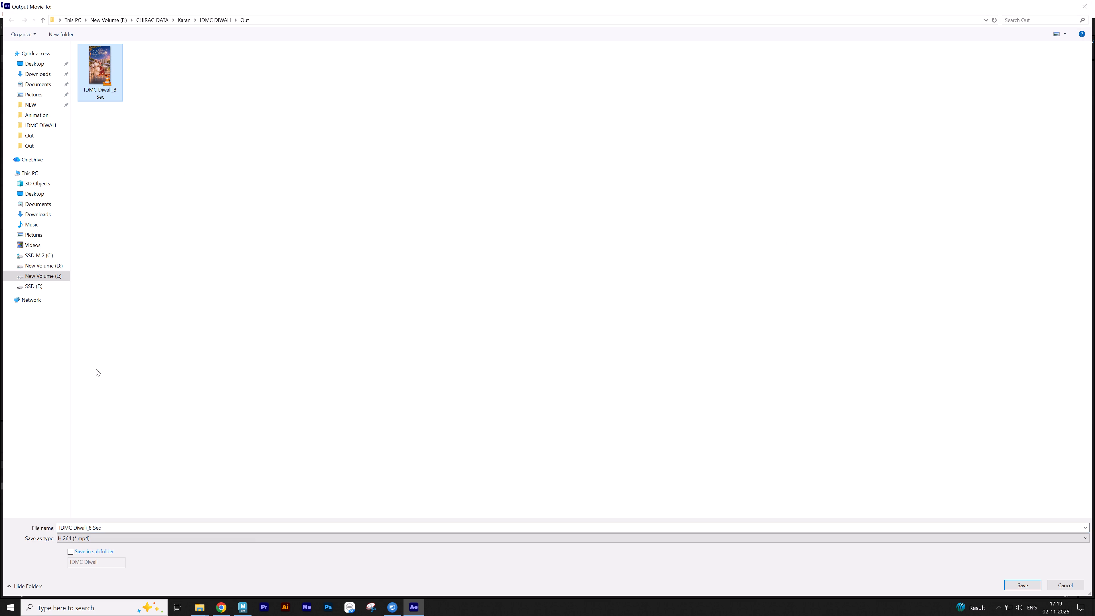
{"action": "left_click", "coordinate": [100, 531]}
{"action": "left_click", "coordinate": [92, 528]}
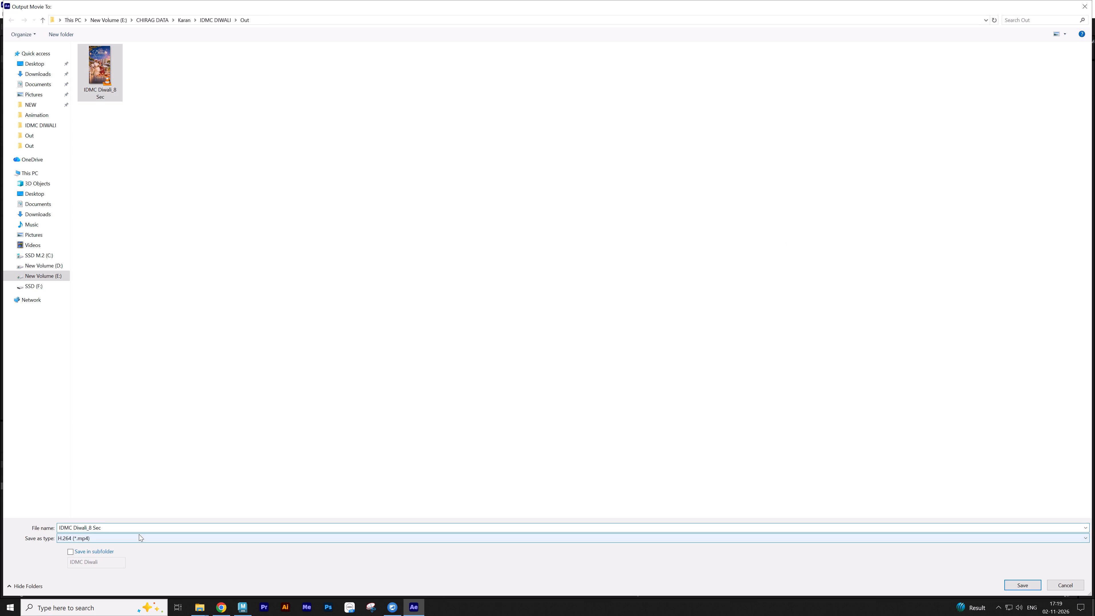
{"action": "key", "text": "BackSpace"}
{"action": "type", "text": "10"}
{"action": "left_click", "coordinate": [345, 445]}
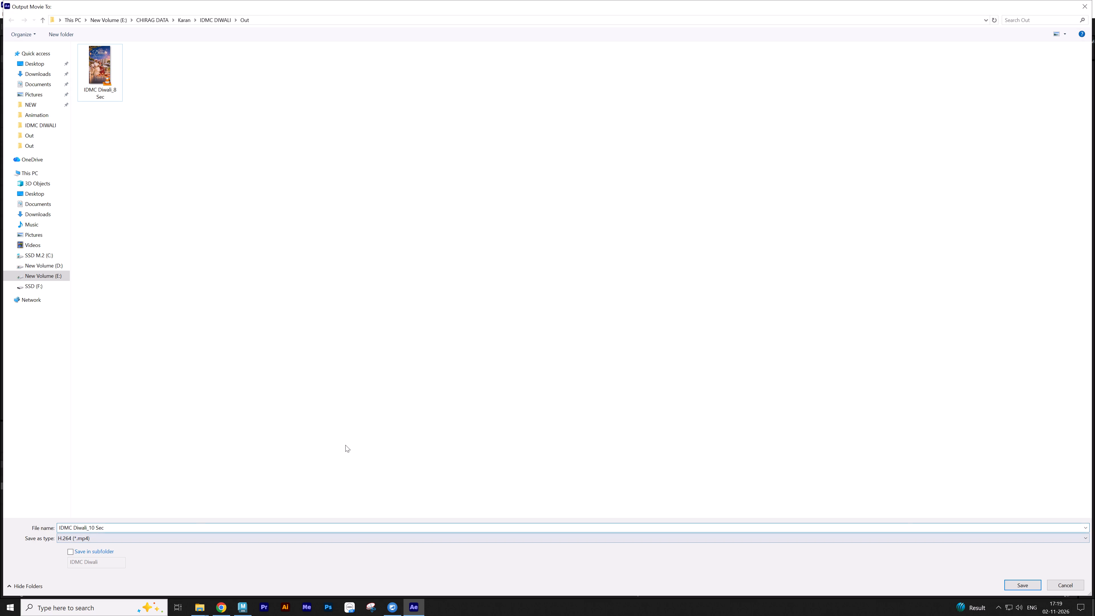
{"action": "left_click", "coordinate": [1020, 587]}
{"action": "left_click", "coordinate": [1000, 445]}
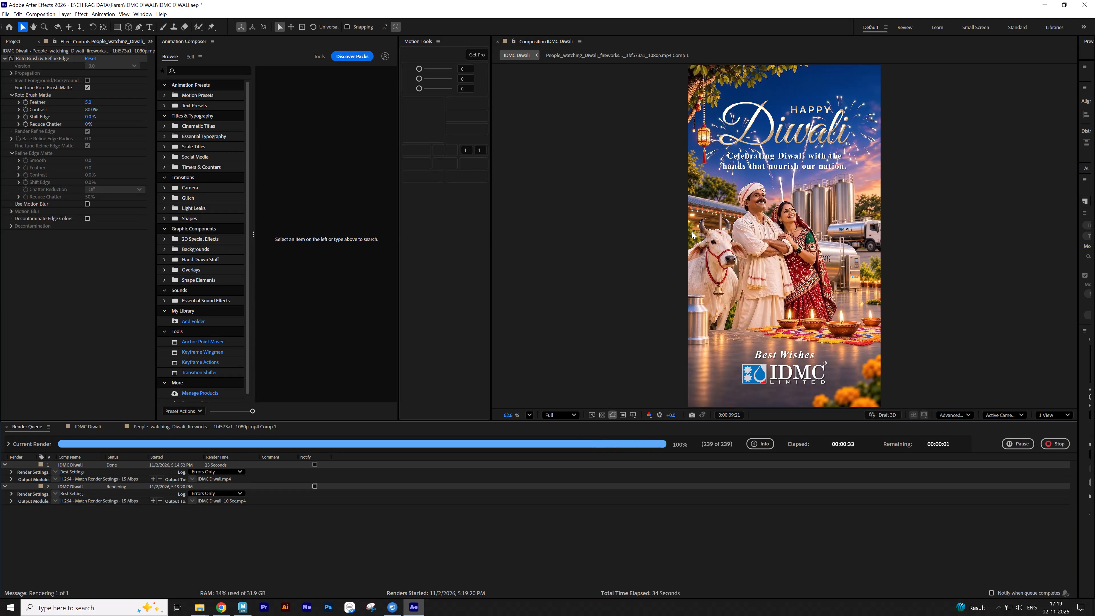
Switch to Chrome and select the IDMC Diwali_8 Sec and IDMC Diwali_10 Sec videos in the open file dialog.
{"action": "left_click", "coordinate": [221, 605]}
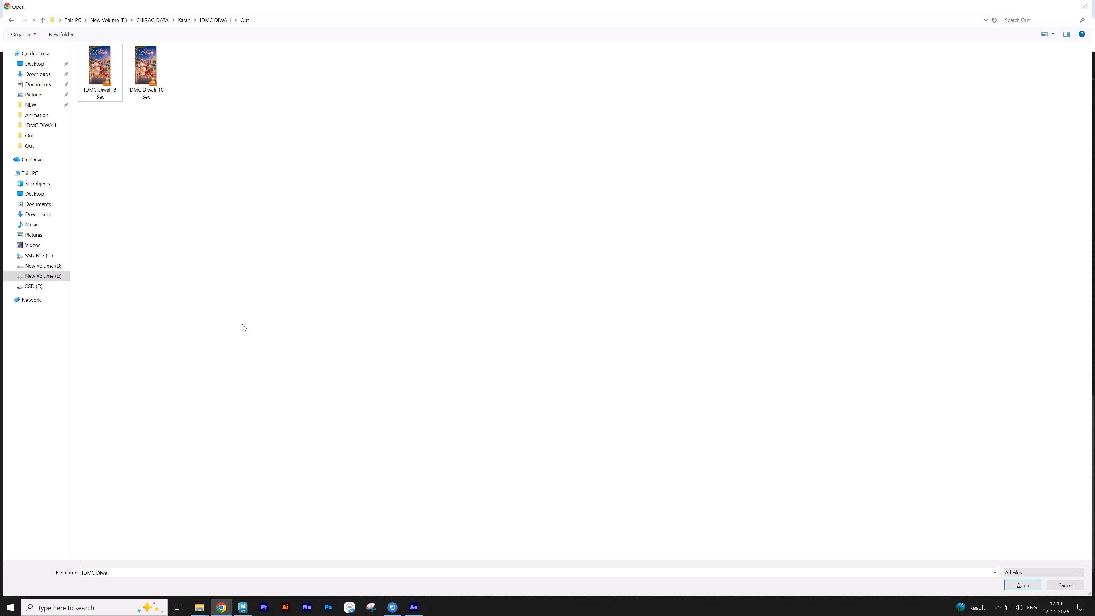
{"action": "left_click_drag", "start_coordinate": [177, 142], "coordinate": [103, 60]}
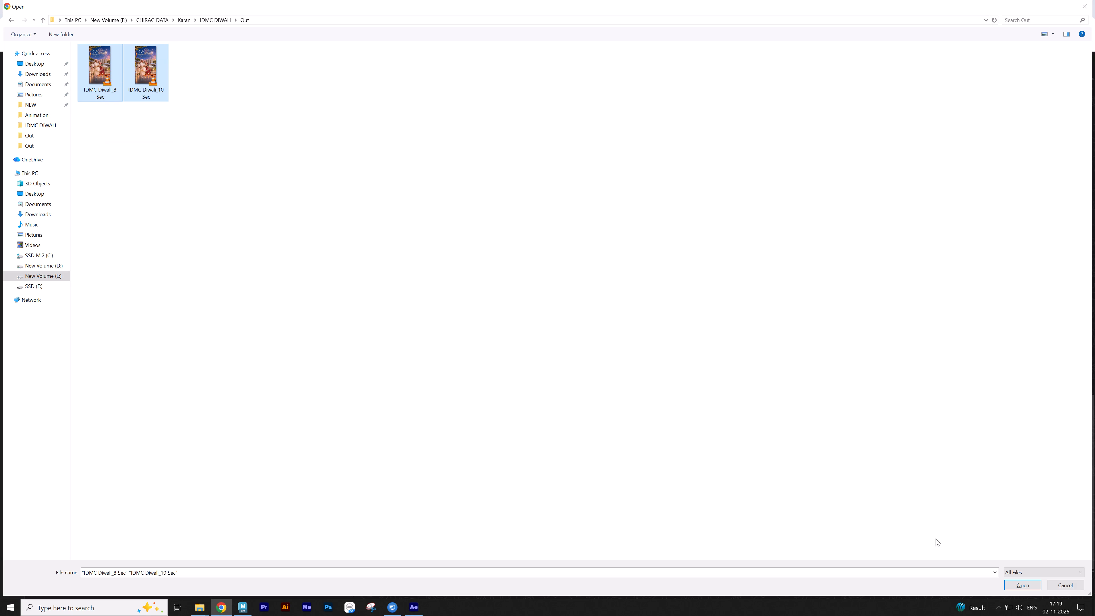